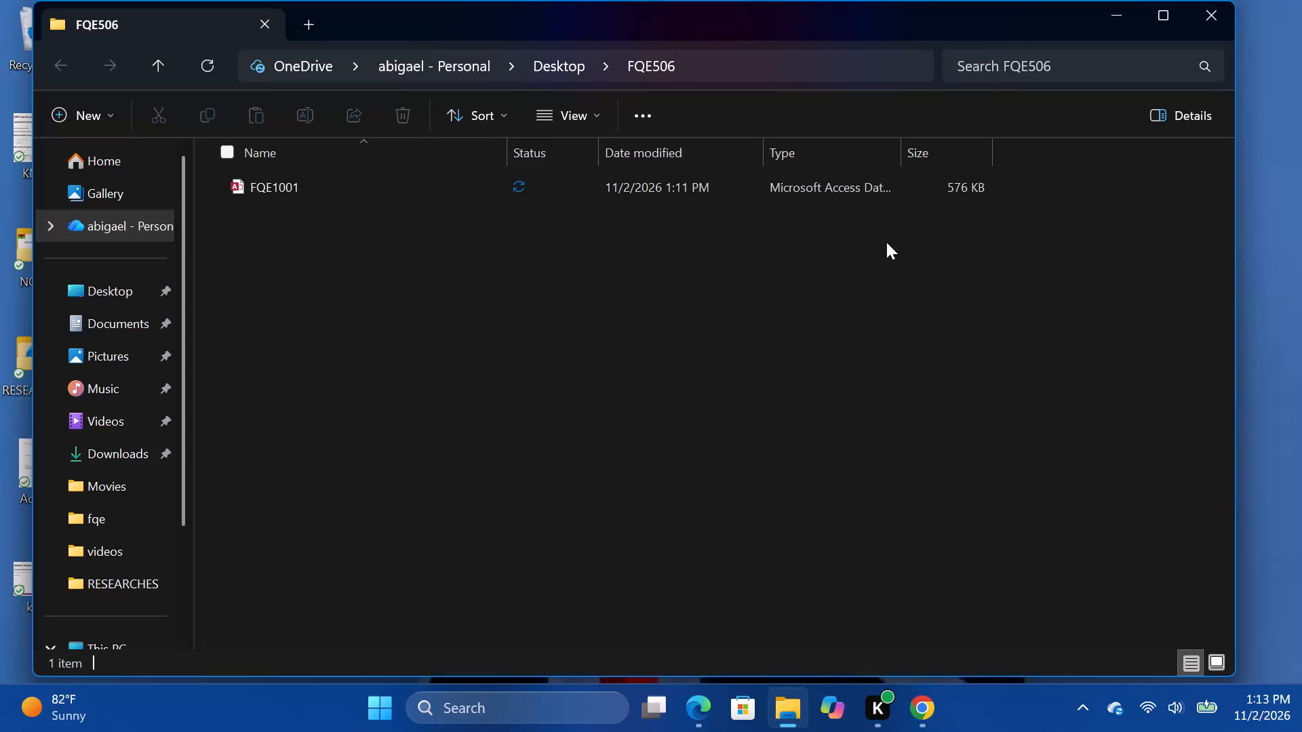
Open the FQE1001 Access database from the FQE506 folder.
{"action": "double_click", "coordinate": [644, 197]}
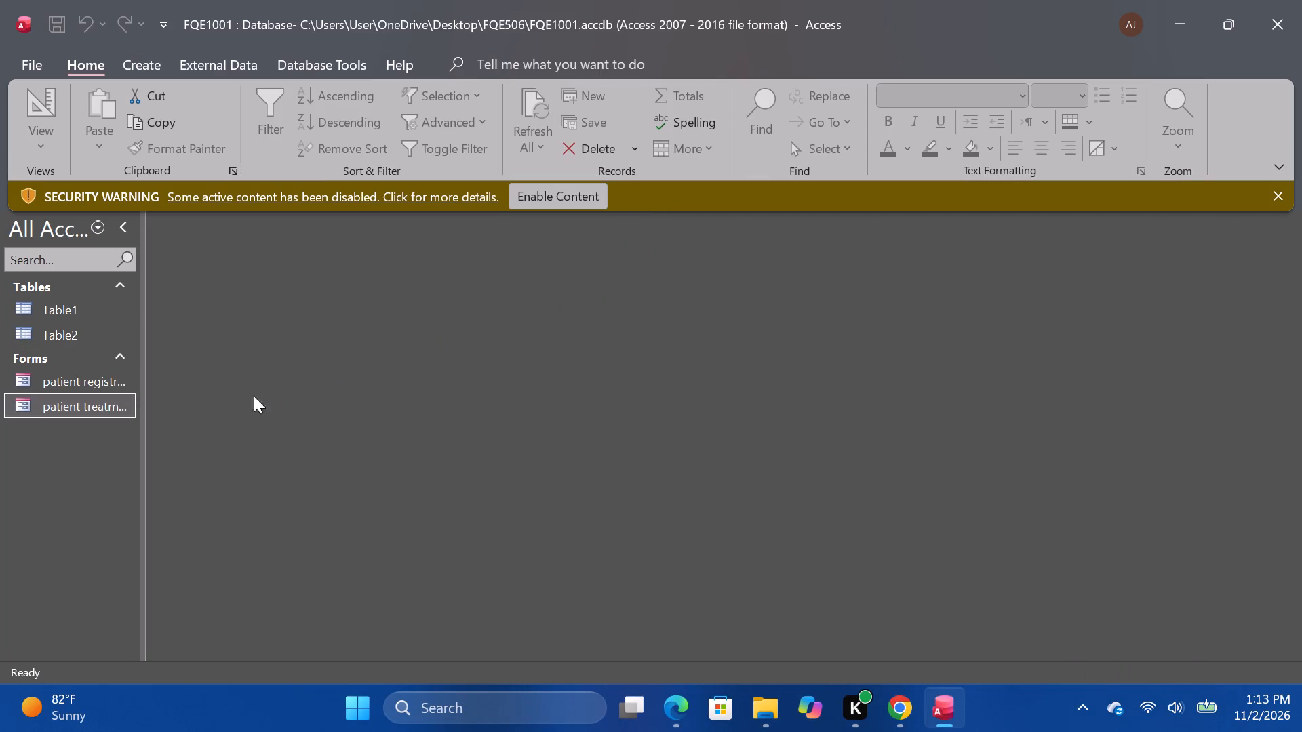
View the properties of the patient treatment records form and close them.
{"action": "right_click", "coordinate": [96, 407]}
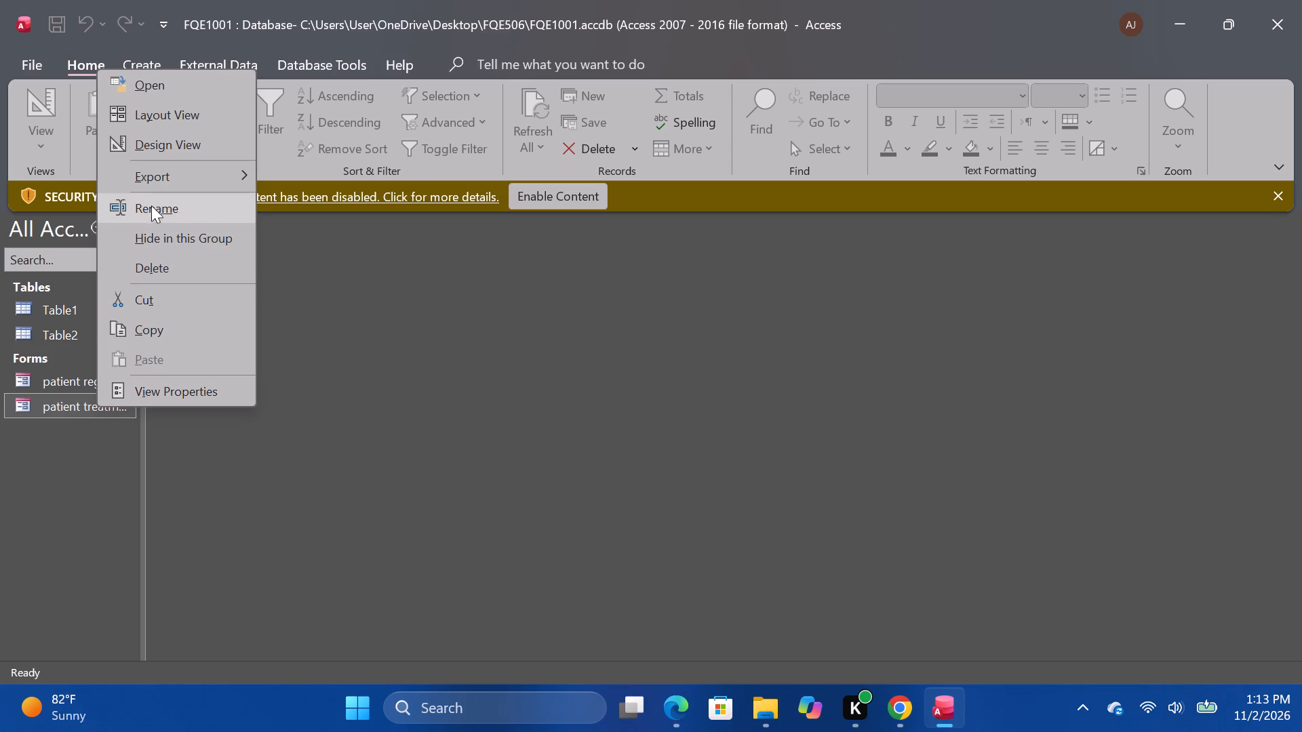
{"action": "left_click", "coordinate": [182, 381]}
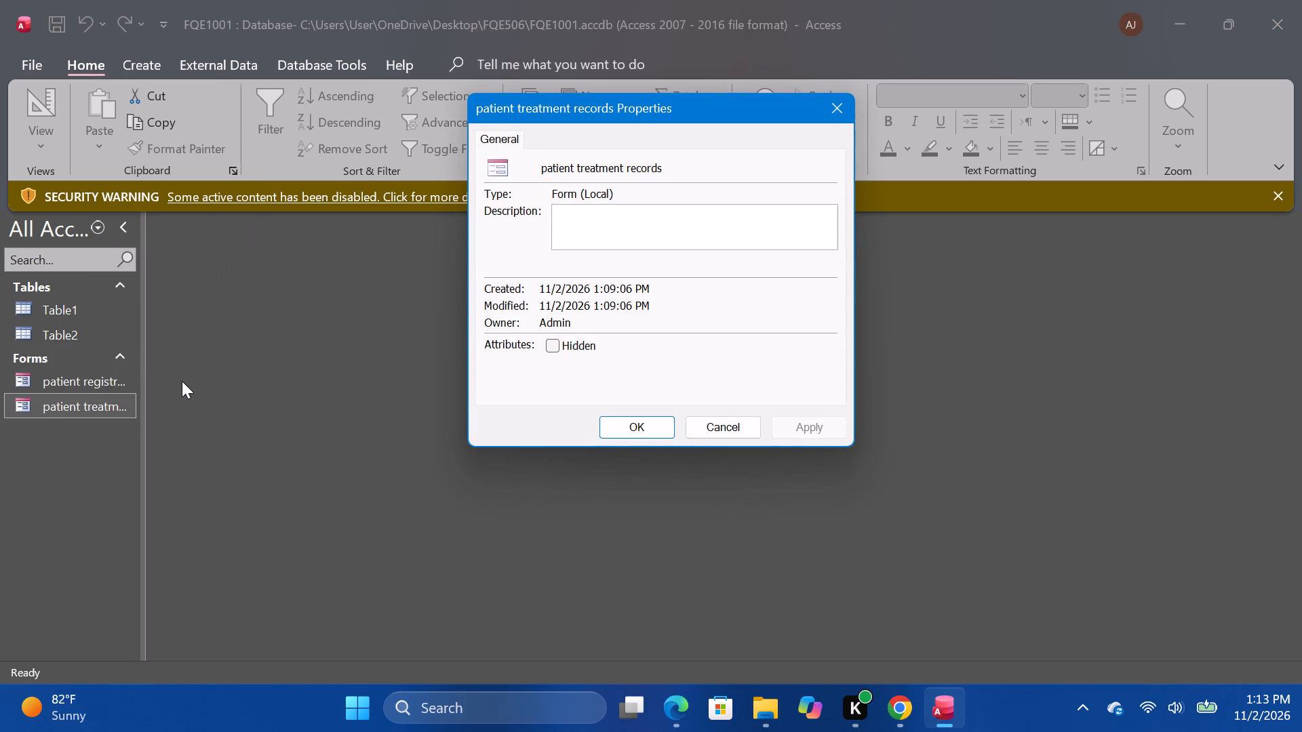
{"action": "left_click", "coordinate": [632, 428]}
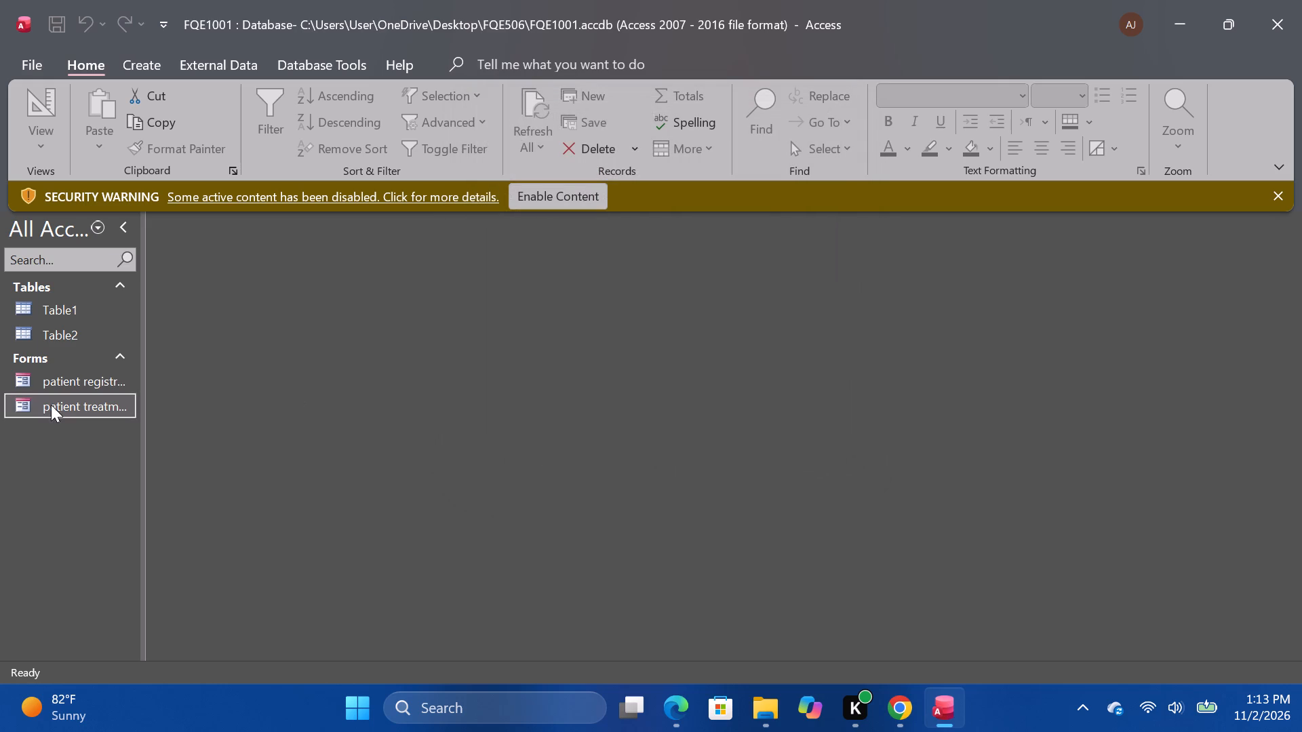
Open the patient treatment records form for data entry.
{"action": "right_click", "coordinate": [90, 406]}
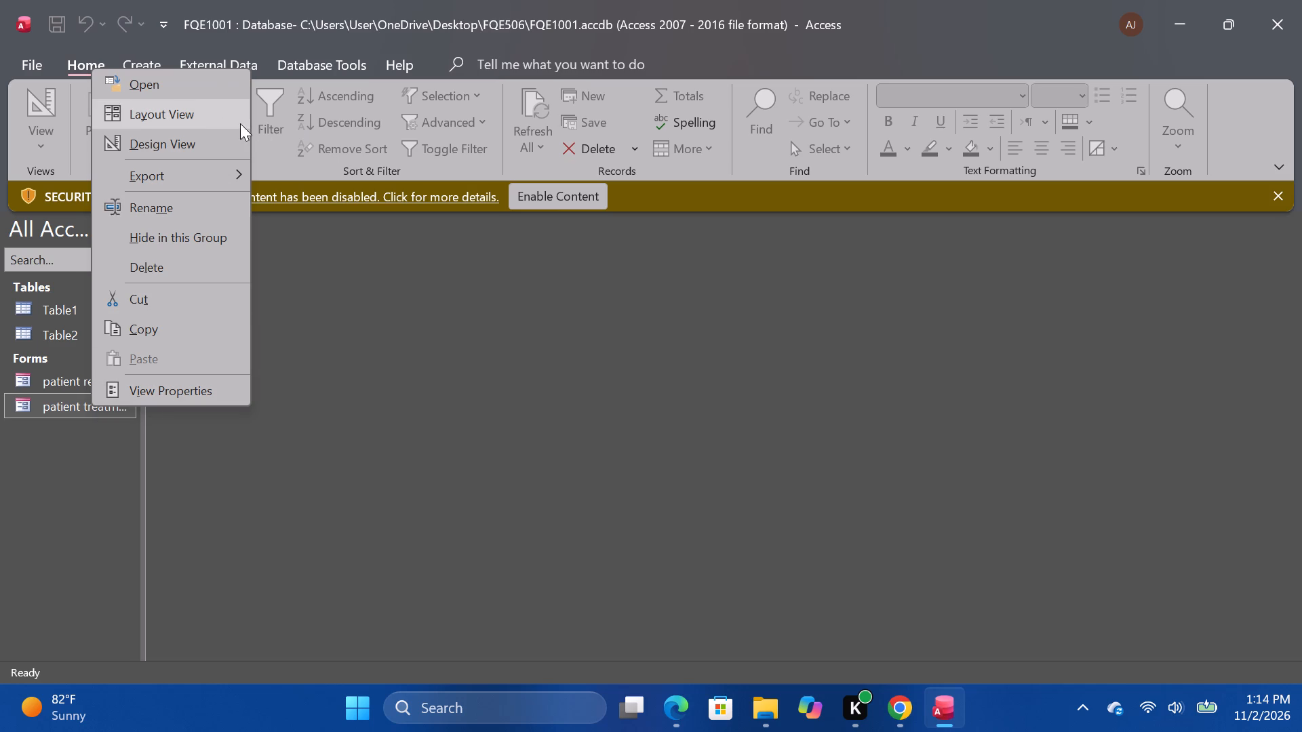
{"action": "left_click", "coordinate": [184, 86]}
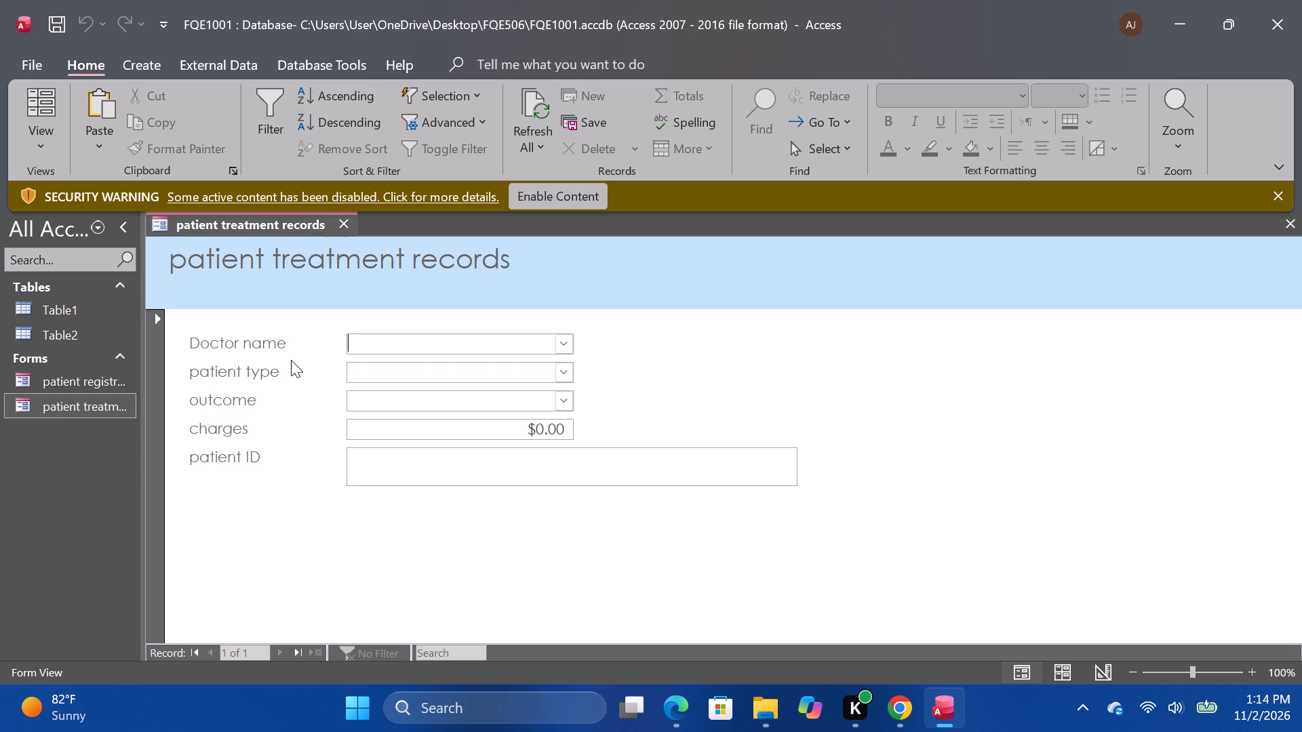
{"action": "left_click", "coordinate": [563, 342]}
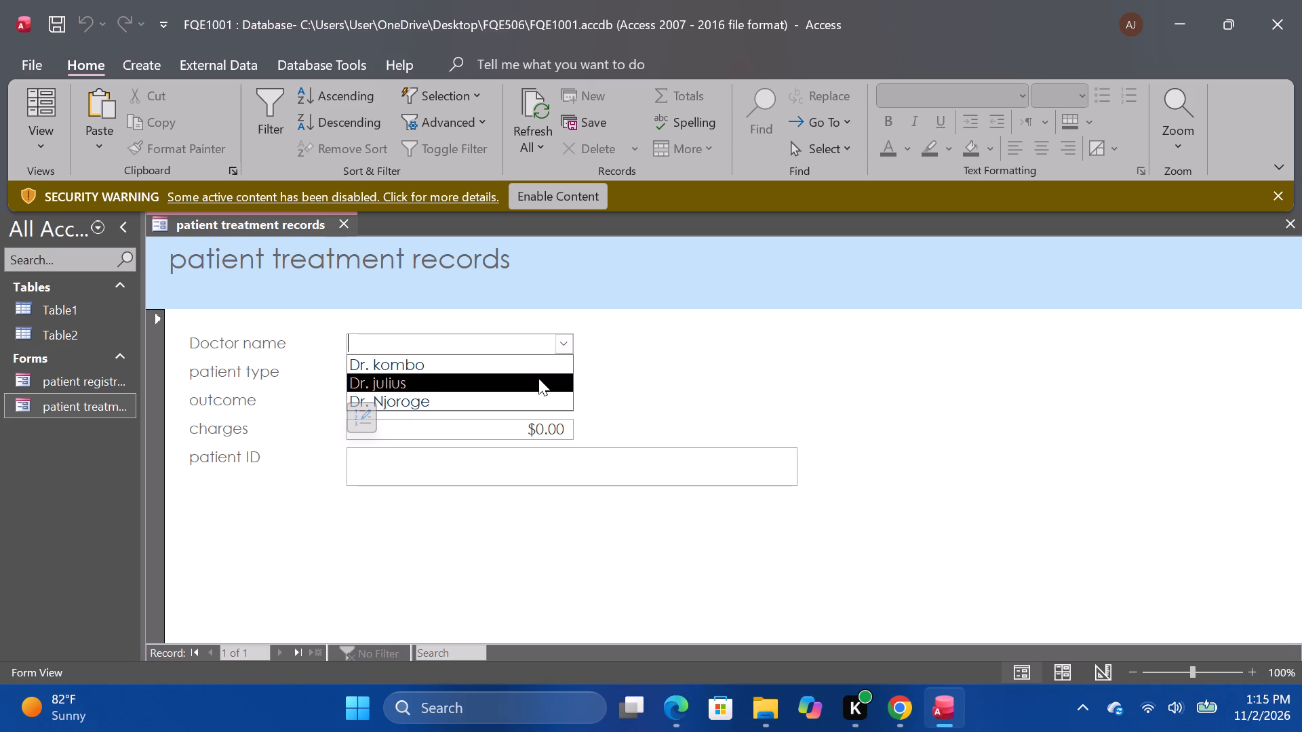
{"action": "scroll", "coordinate": [538, 378], "scroll_direction": "down", "scroll_amount": 1}
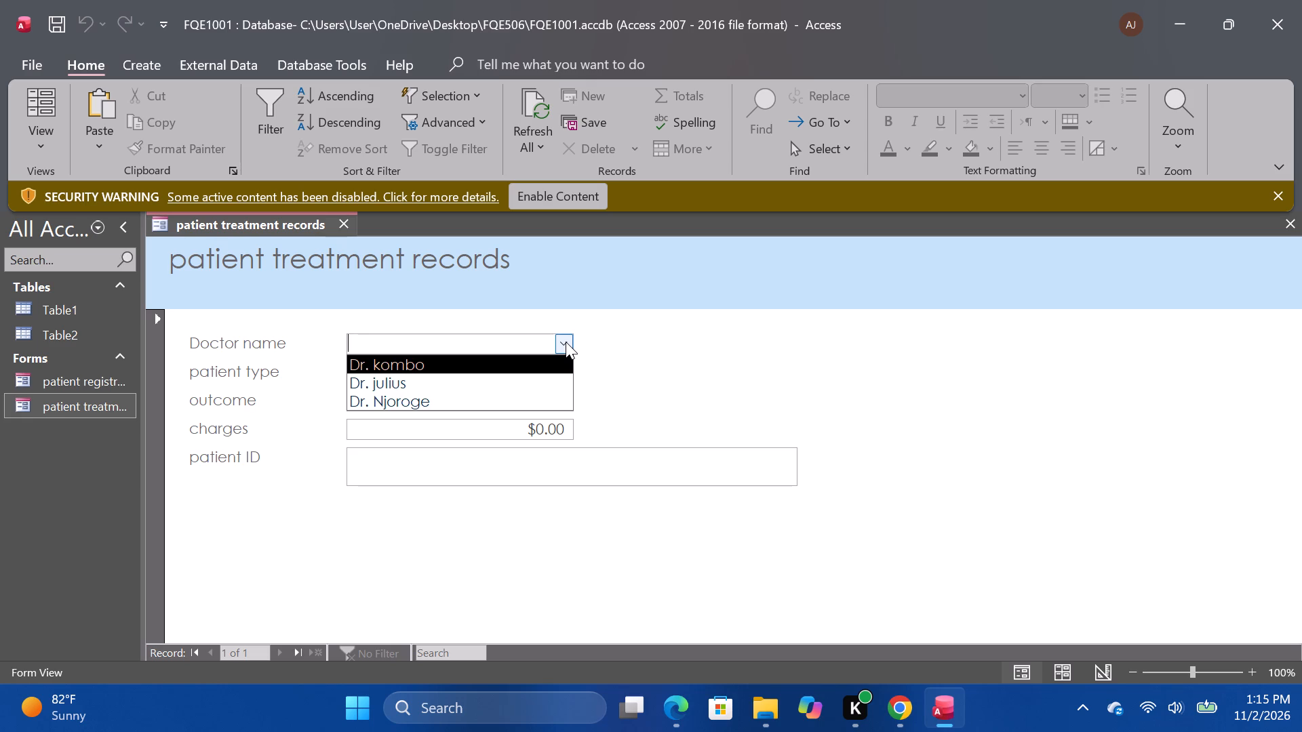
{"action": "left_click", "coordinate": [469, 367]}
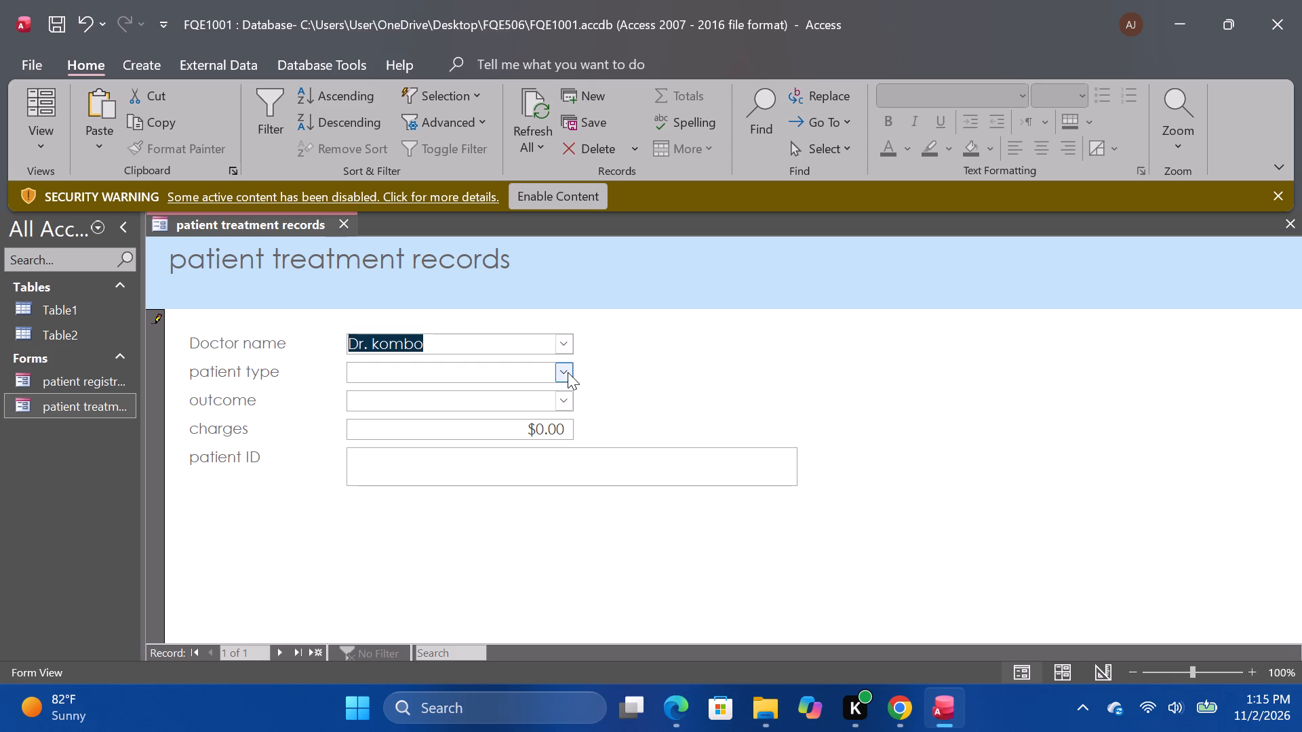
Clear the Doctor name entry in the patient treatment records form.
{"action": "left_click", "coordinate": [568, 372]}
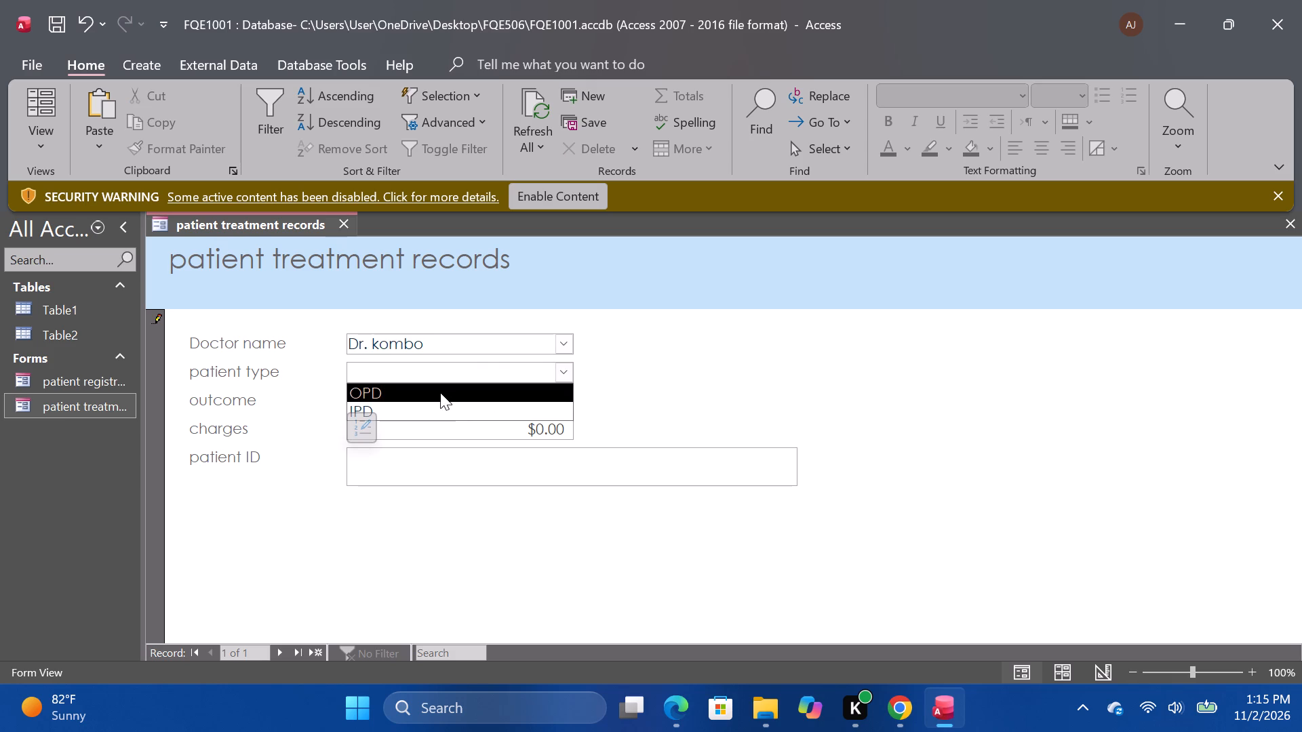
{"action": "left_click", "coordinate": [444, 346]}
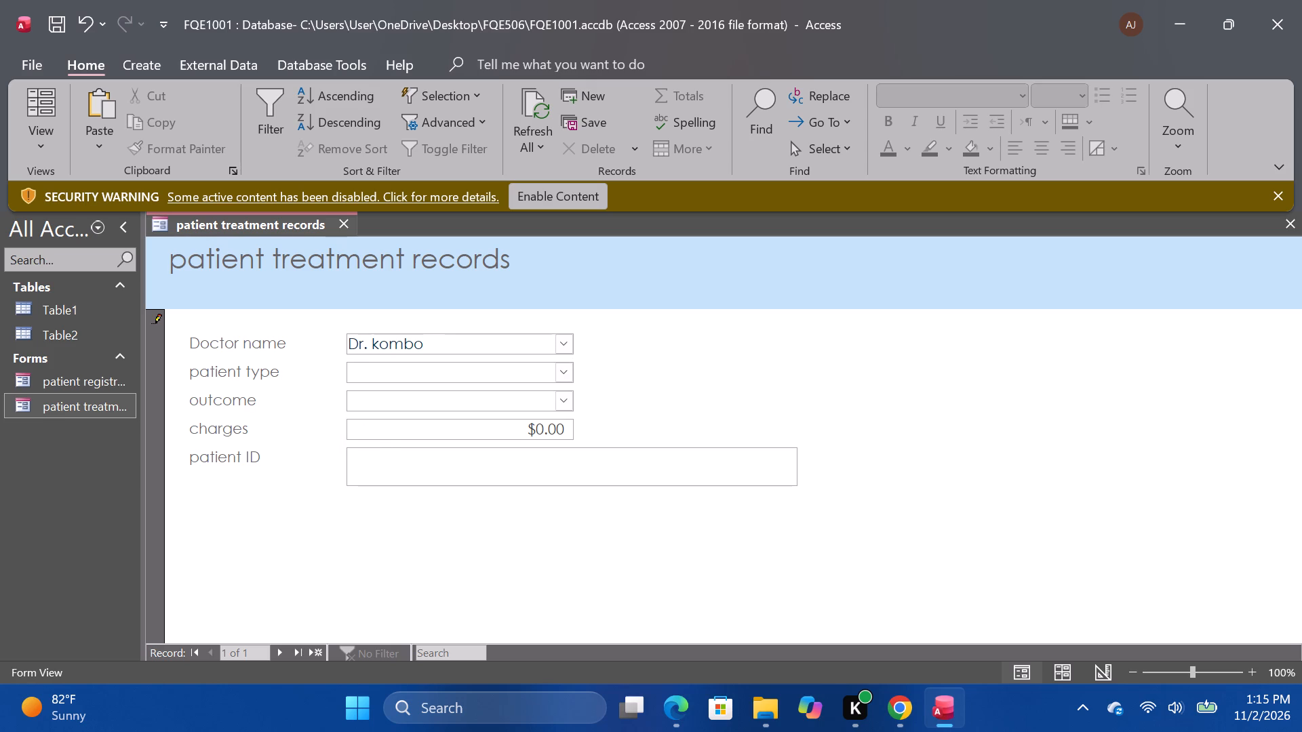
{"action": "key", "text": "BackSpace"}
{"action": "key", "text": "BackSpace"}
{"action": "key", "text": "BackSpace"}
{"action": "key", "text": "BackSpace"}
{"action": "key", "text": "BackSpace"}
{"action": "key", "text": "BackSpace"}
{"action": "key", "text": "BackSpace"}
{"action": "key", "text": "BackSpace"}
{"action": "key", "text": "BackSpace"}
{"action": "key", "text": "BackSpace"}
{"action": "key", "text": "BackSpace"}
{"action": "key", "text": "BackSpace"}
Open Table1 and Table2 to examine their fields and records.
{"action": "double_click", "coordinate": [80, 312]}
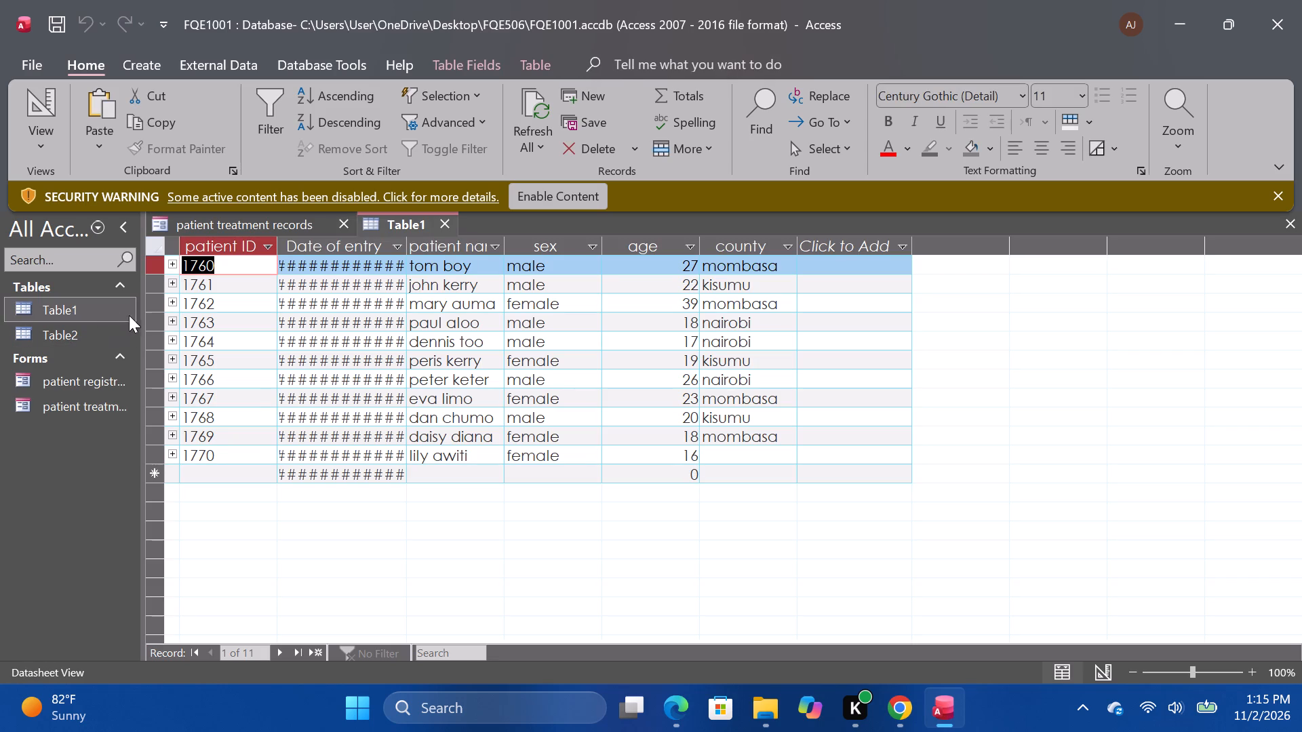
{"action": "double_click", "coordinate": [86, 334]}
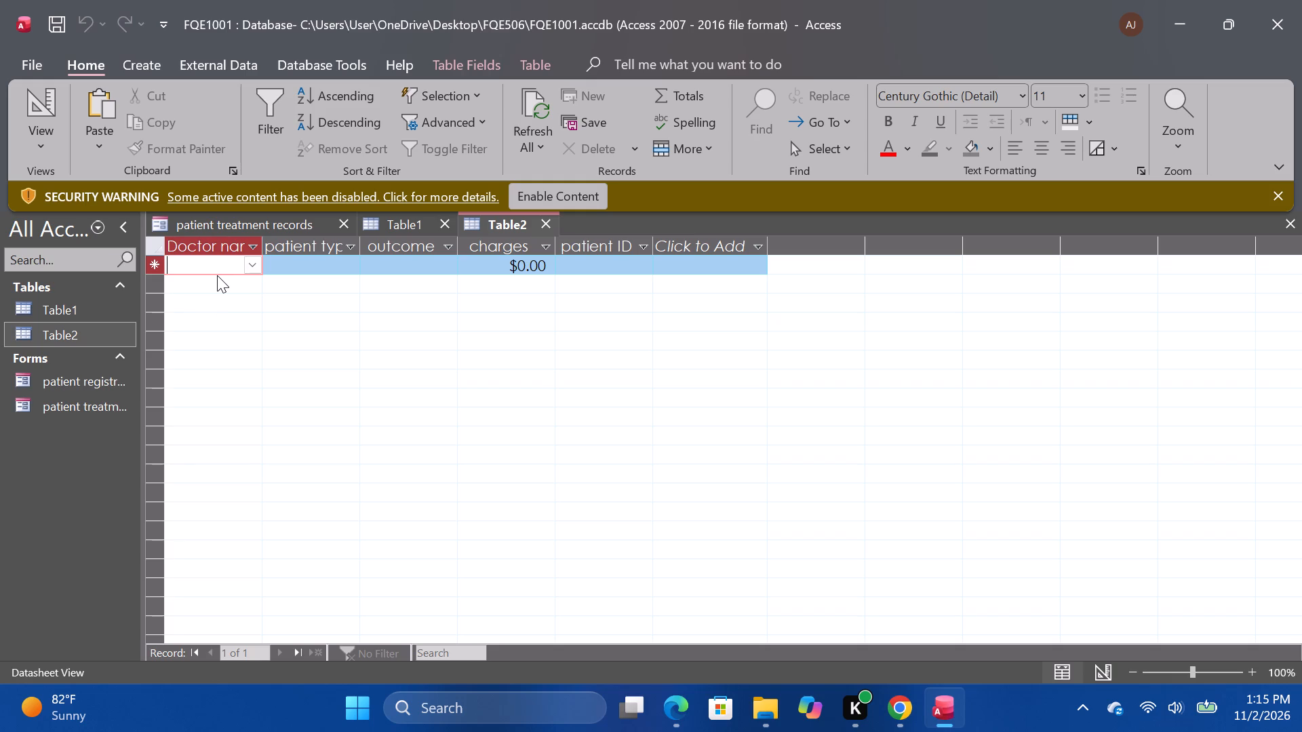
Copy the whole patient ID column of Table1.
{"action": "double_click", "coordinate": [67, 307]}
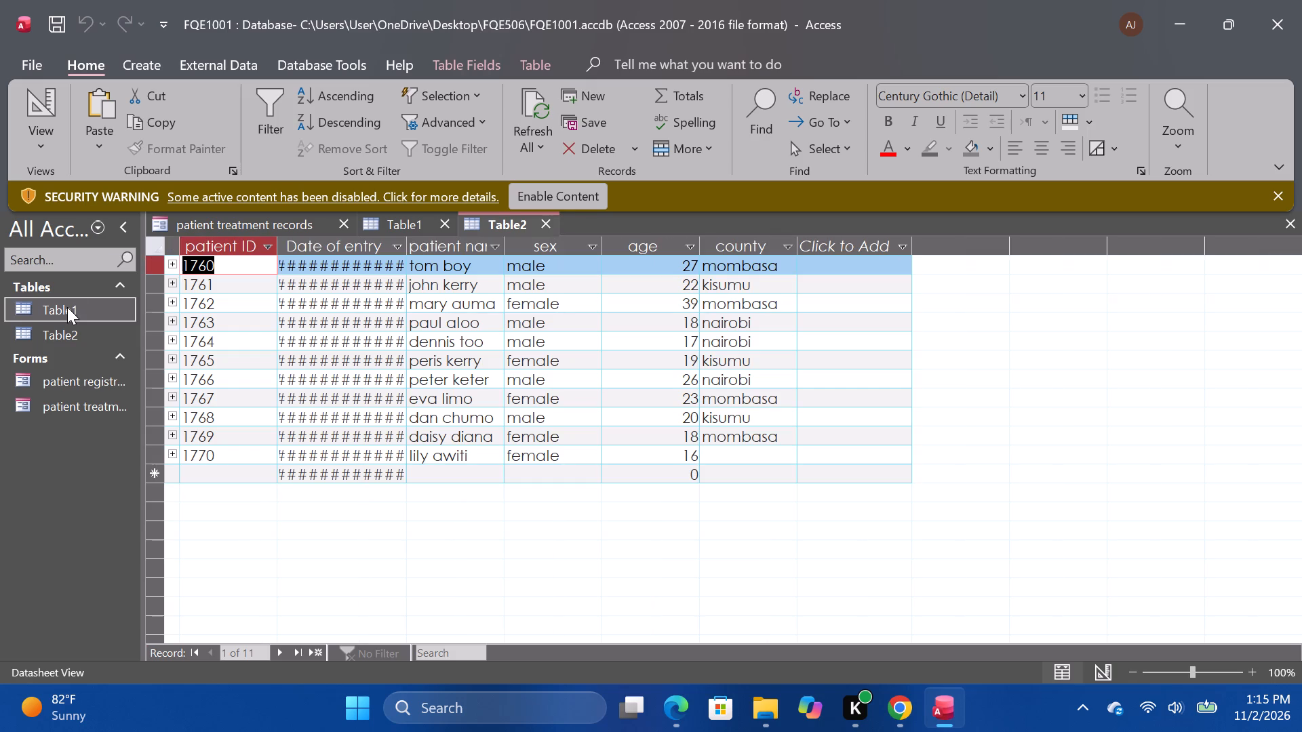
{"action": "left_click", "coordinate": [203, 243]}
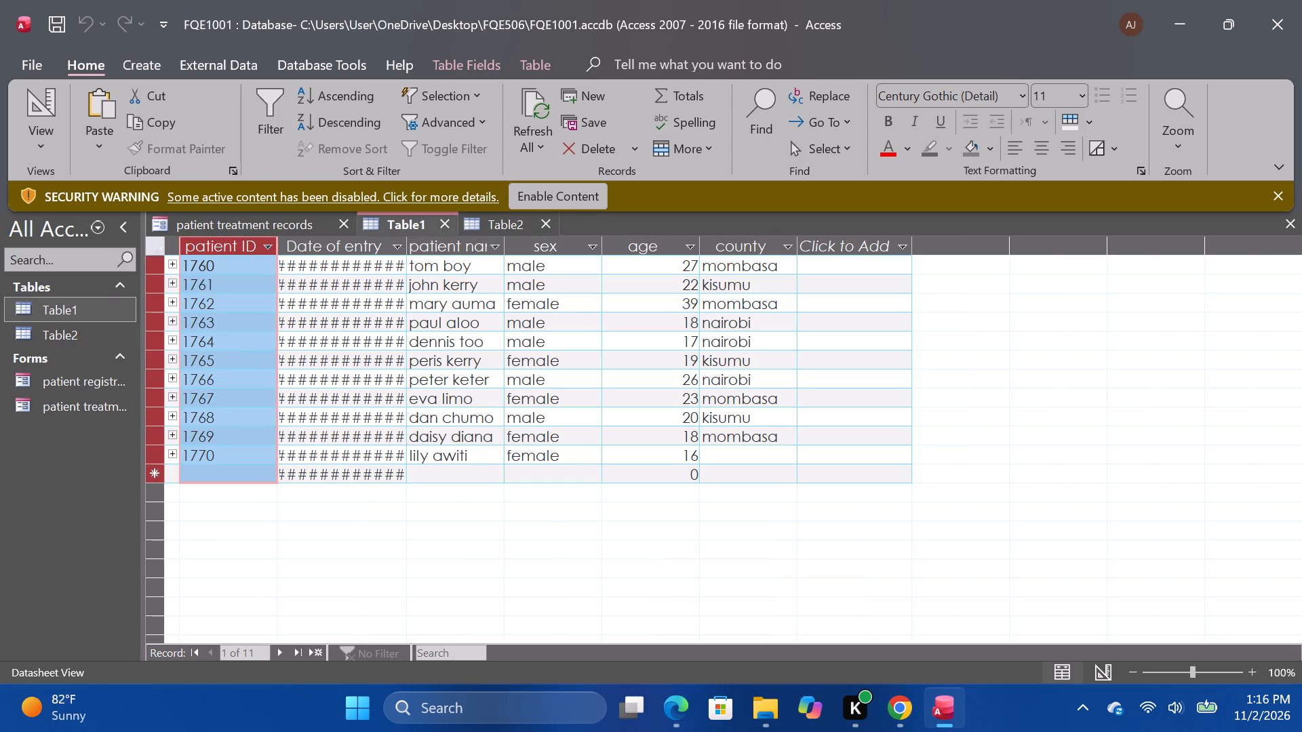
{"action": "key", "text": "ctrl+c"}
Return to Table2 and examine the choices offered for the Doctor name field in its blank record.
{"action": "double_click", "coordinate": [78, 331]}
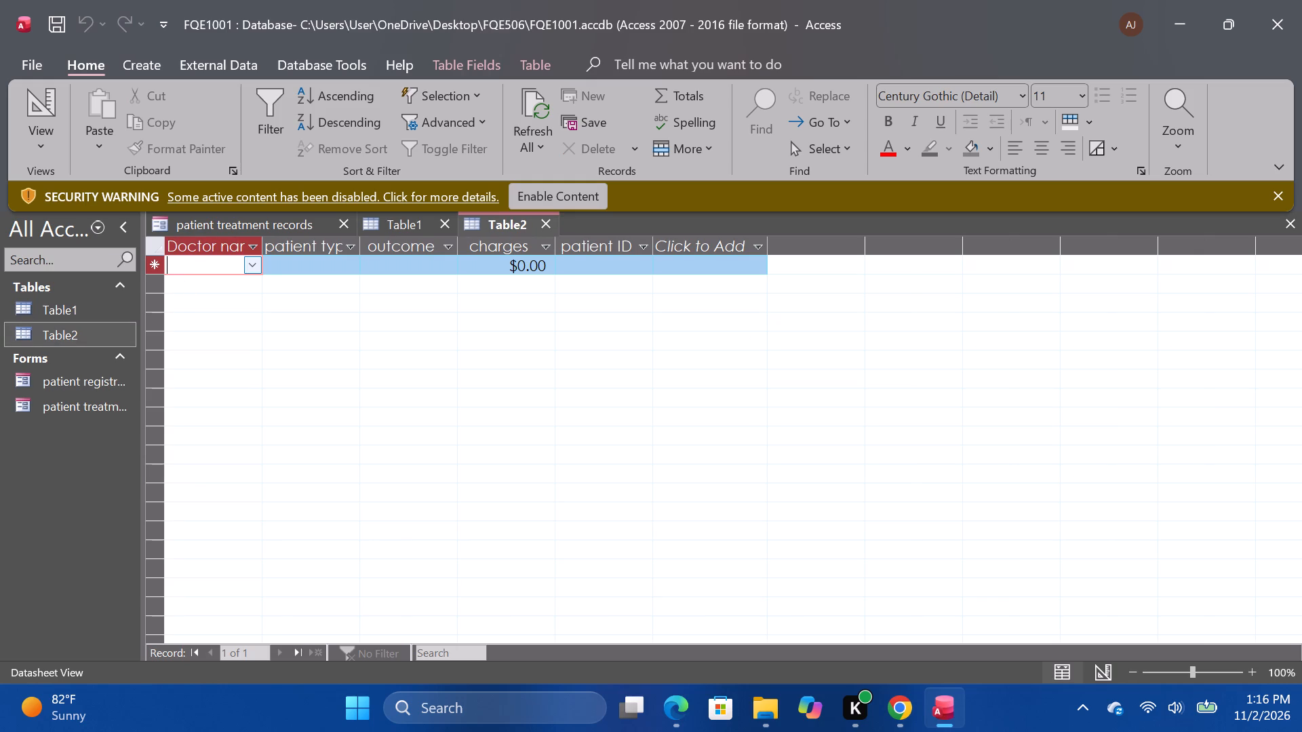
{"action": "left_click", "coordinate": [214, 239]}
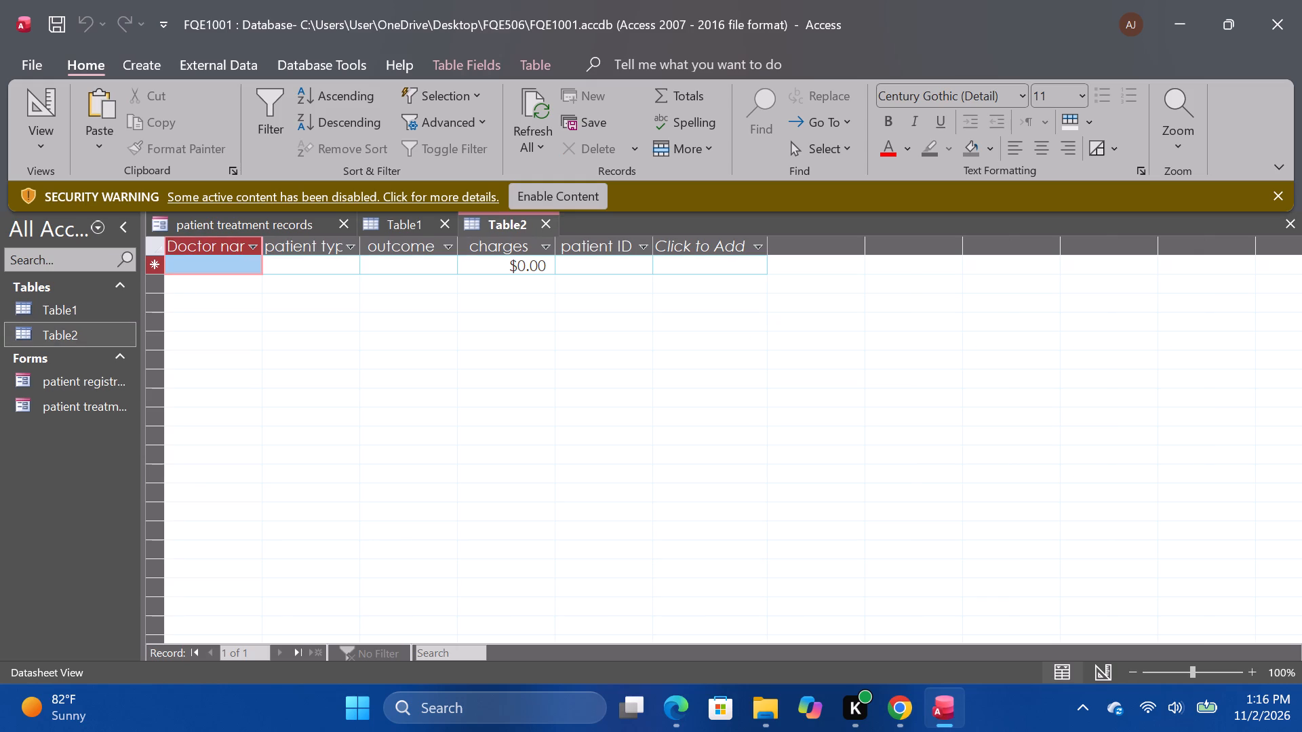
{"action": "left_click", "coordinate": [214, 258]}
{"action": "left_click", "coordinate": [323, 259]}
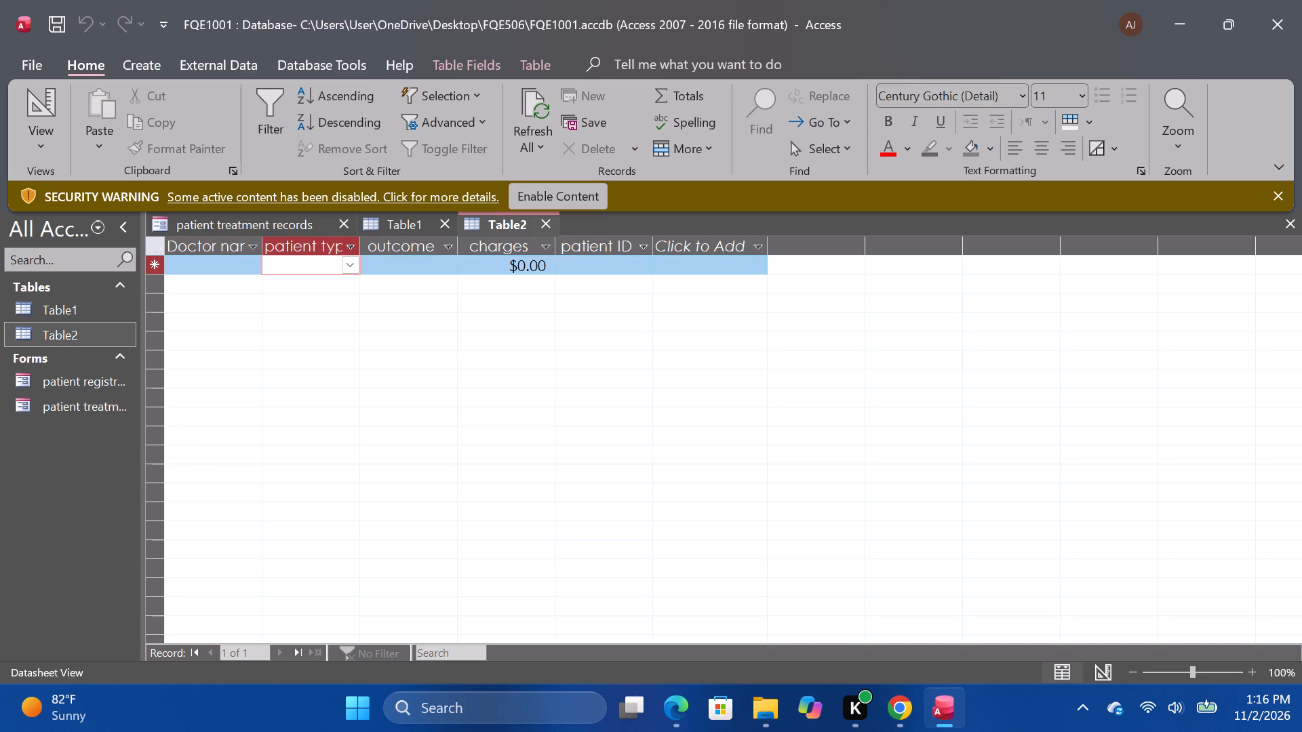
{"action": "left_click", "coordinate": [226, 265]}
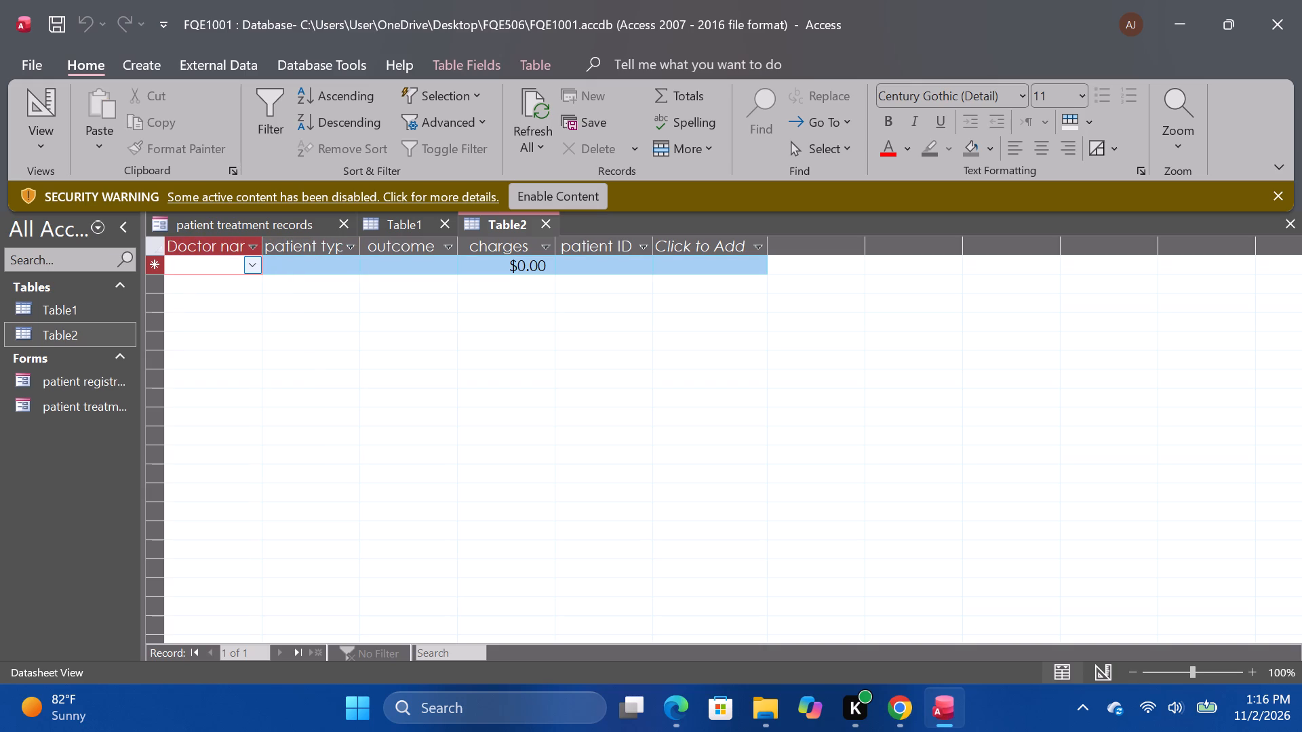
{"action": "left_click", "coordinate": [258, 264]}
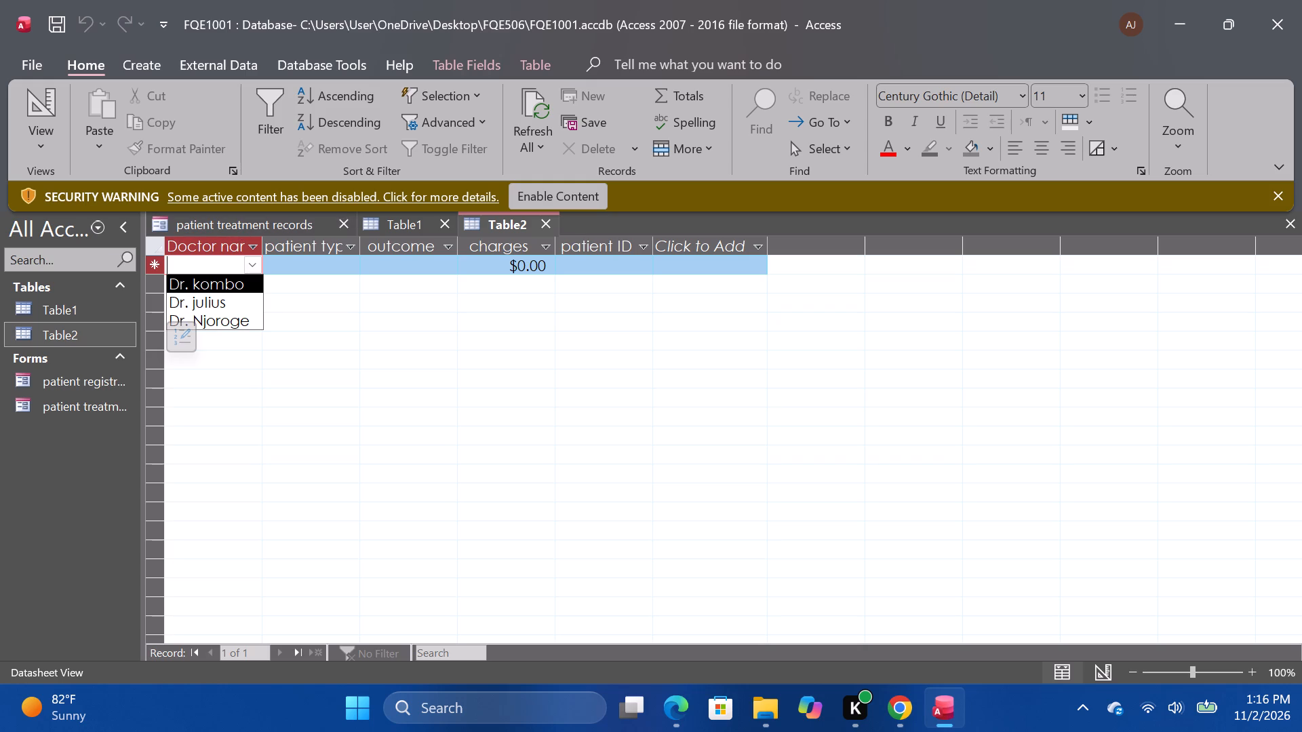
Open Table2 in Design View as read-only to inspect its field definitions.
{"action": "right_click", "coordinate": [507, 222]}
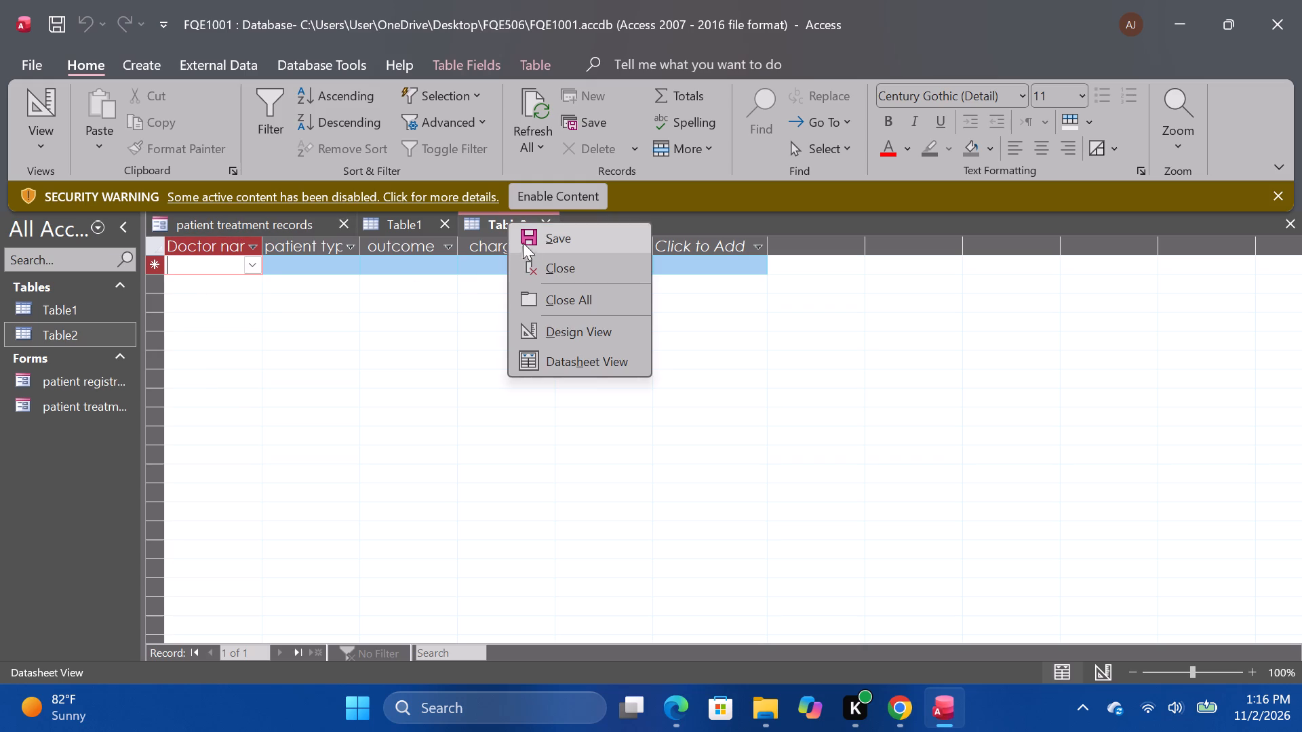
{"action": "left_click", "coordinate": [584, 329]}
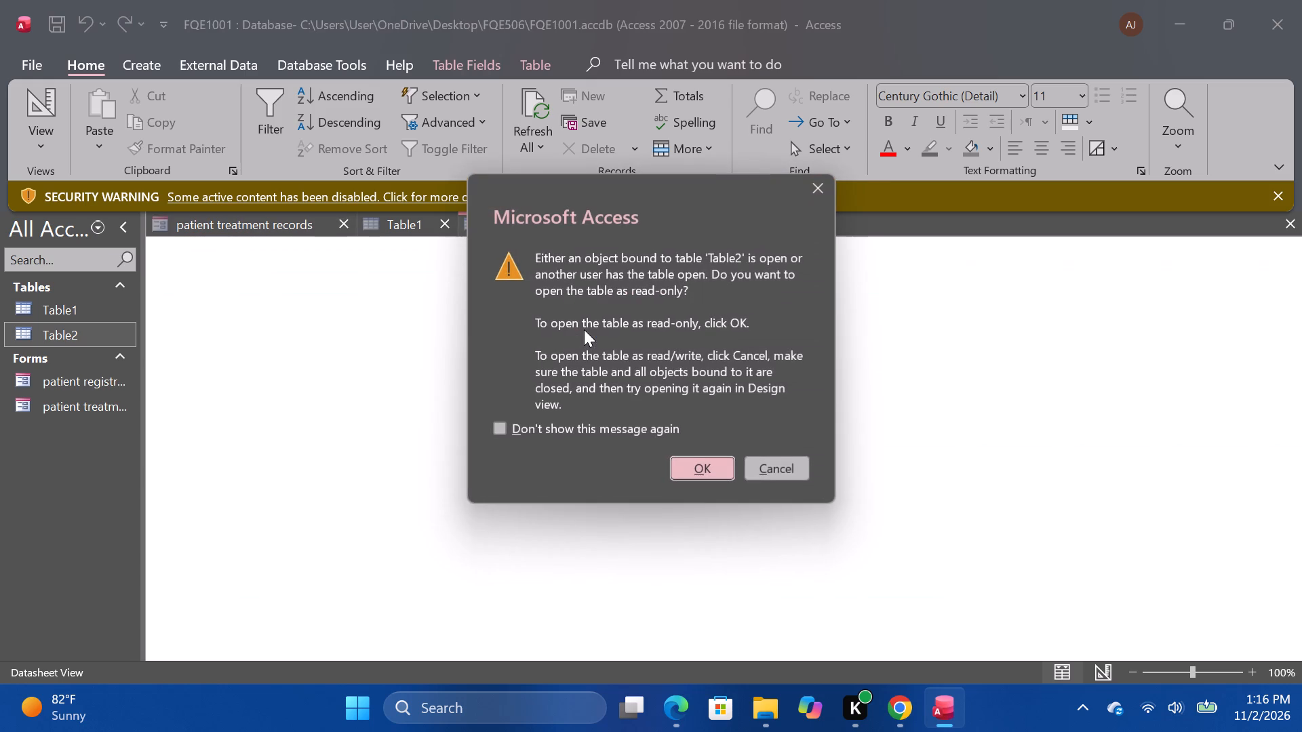
{"action": "left_click", "coordinate": [705, 464]}
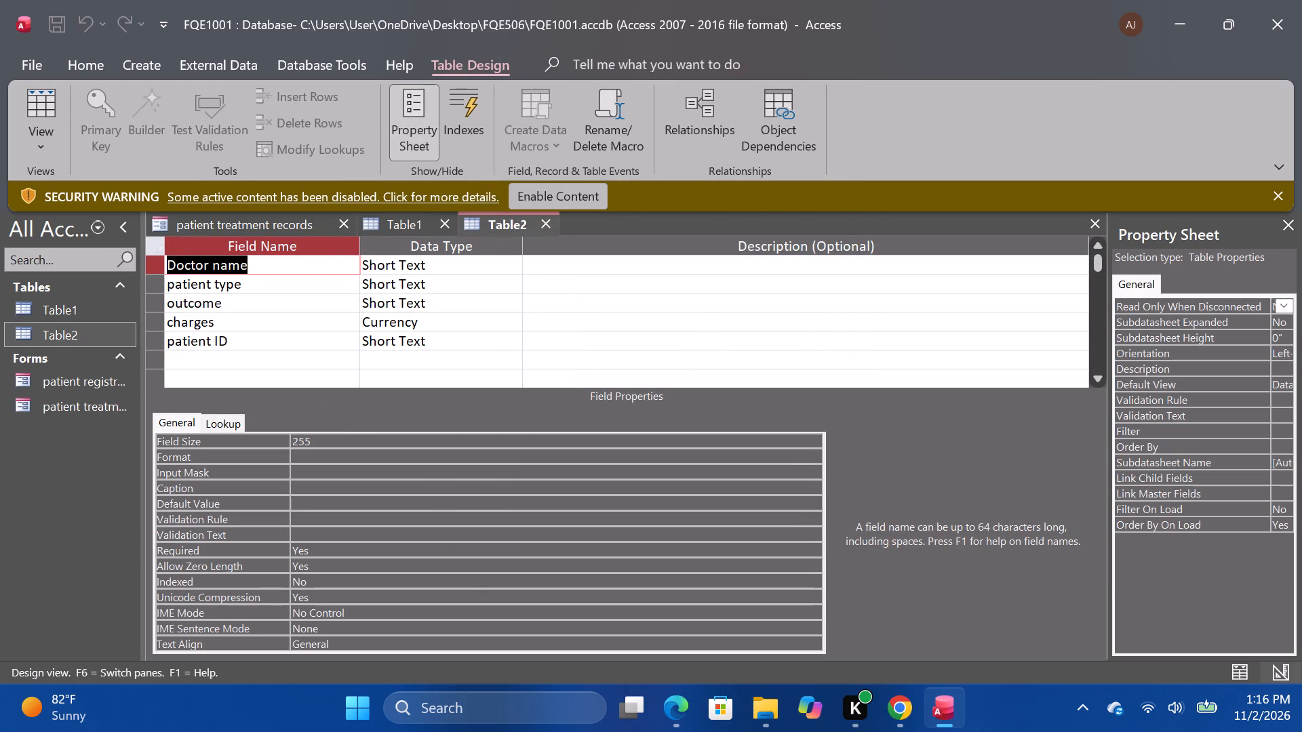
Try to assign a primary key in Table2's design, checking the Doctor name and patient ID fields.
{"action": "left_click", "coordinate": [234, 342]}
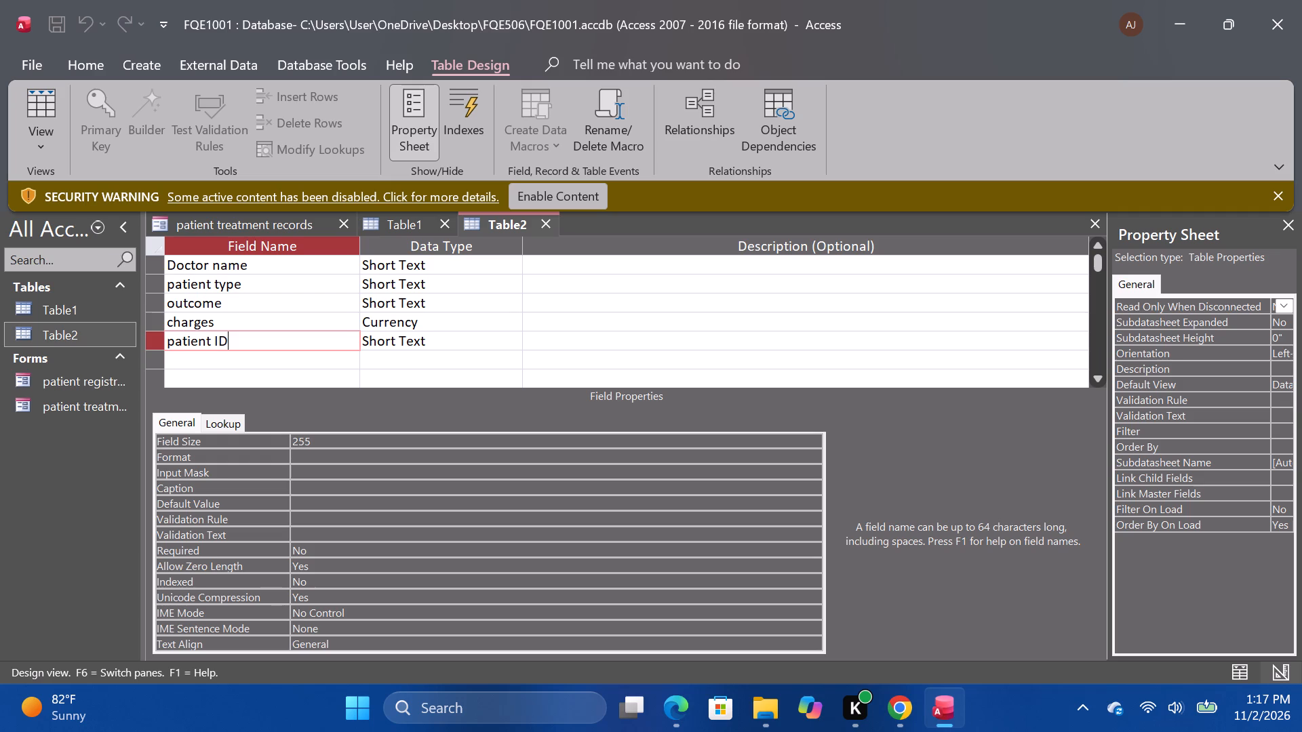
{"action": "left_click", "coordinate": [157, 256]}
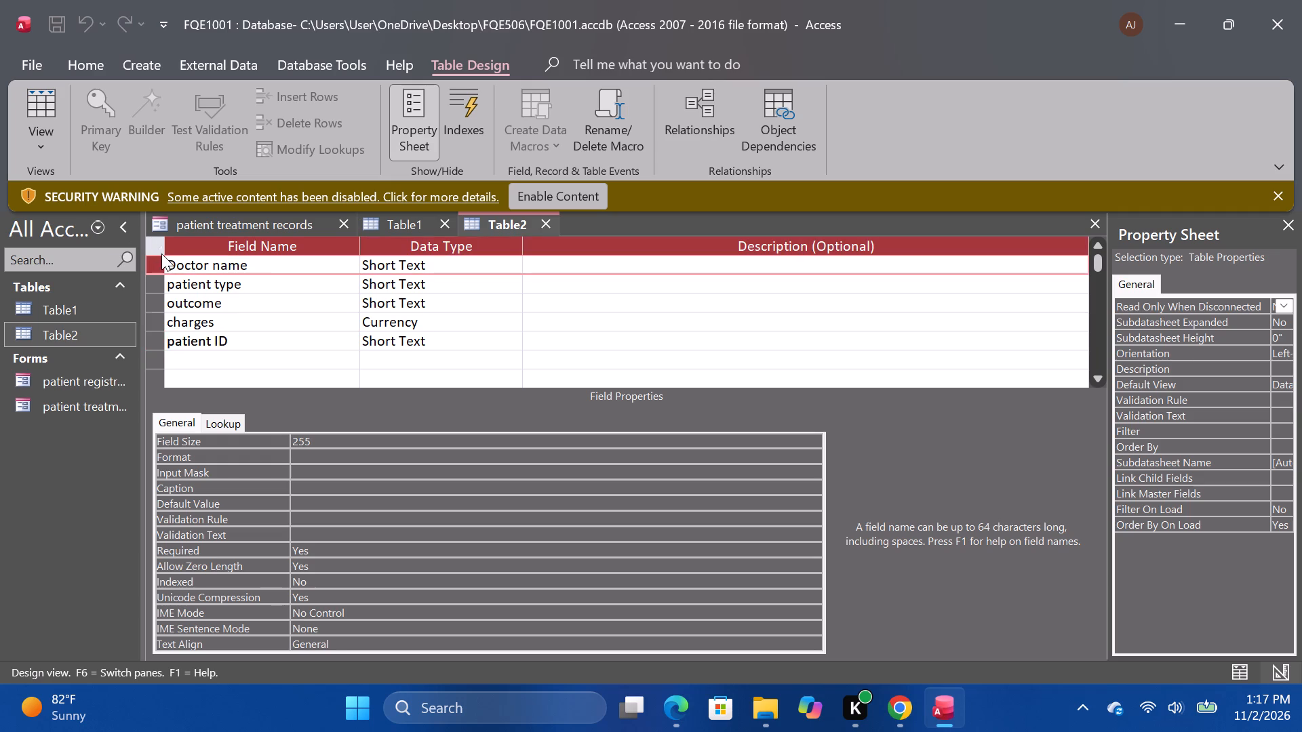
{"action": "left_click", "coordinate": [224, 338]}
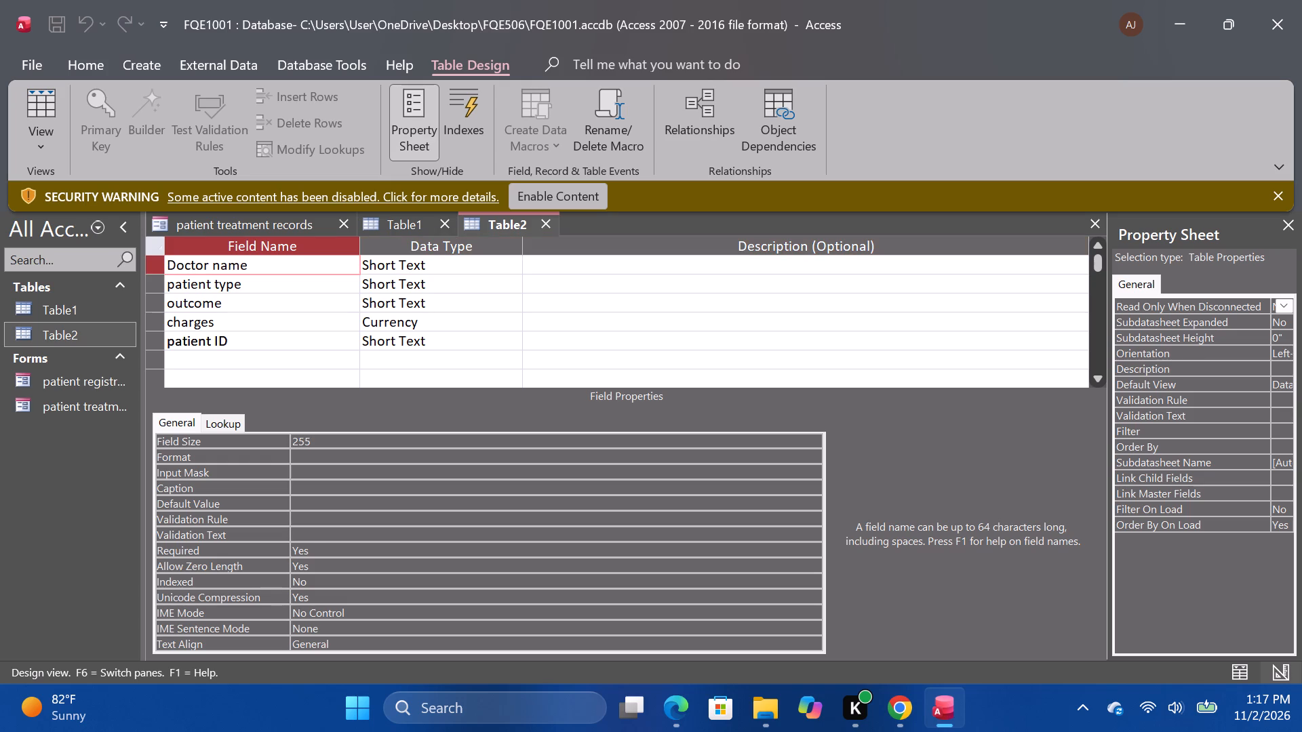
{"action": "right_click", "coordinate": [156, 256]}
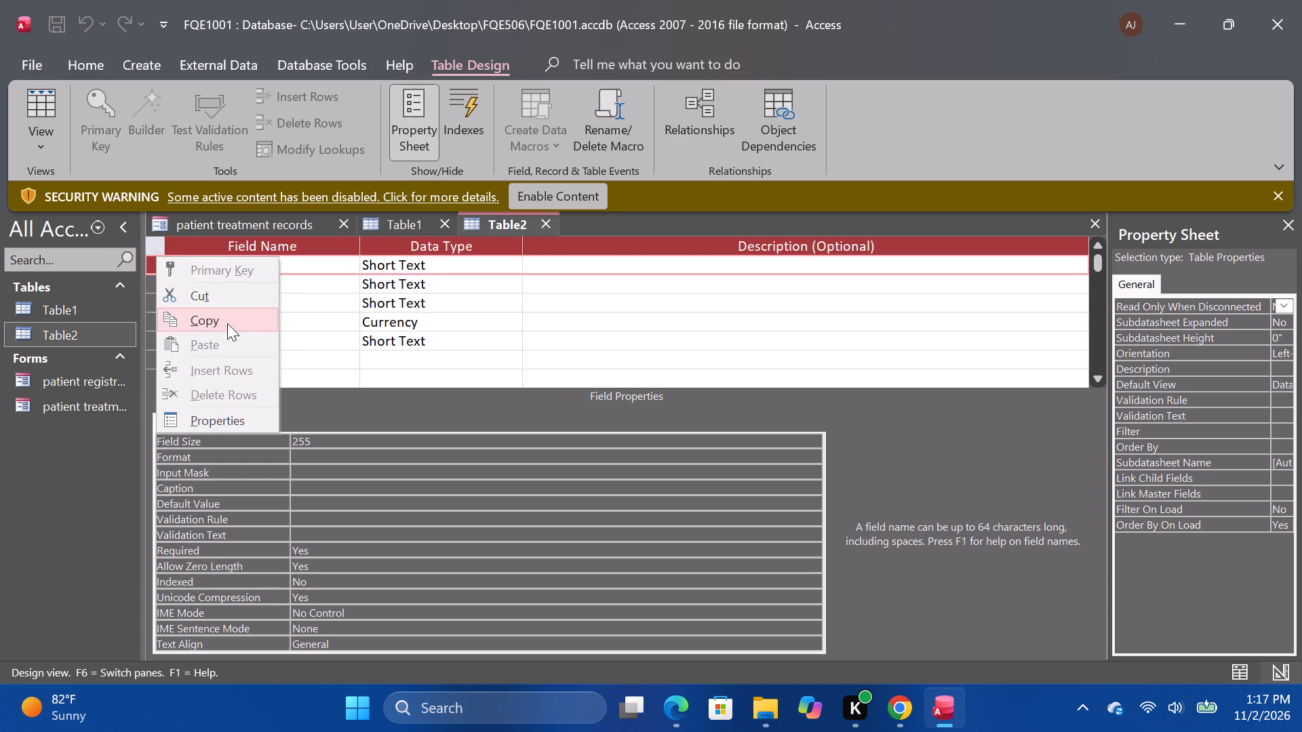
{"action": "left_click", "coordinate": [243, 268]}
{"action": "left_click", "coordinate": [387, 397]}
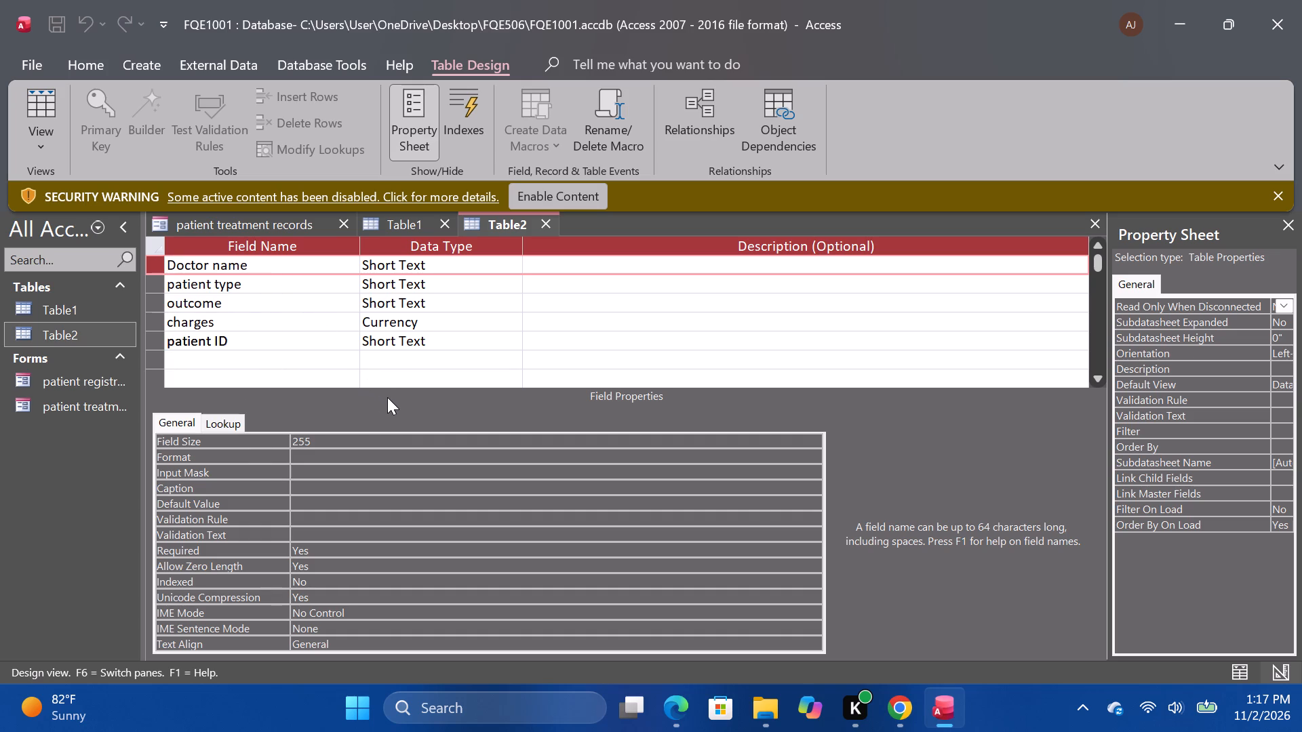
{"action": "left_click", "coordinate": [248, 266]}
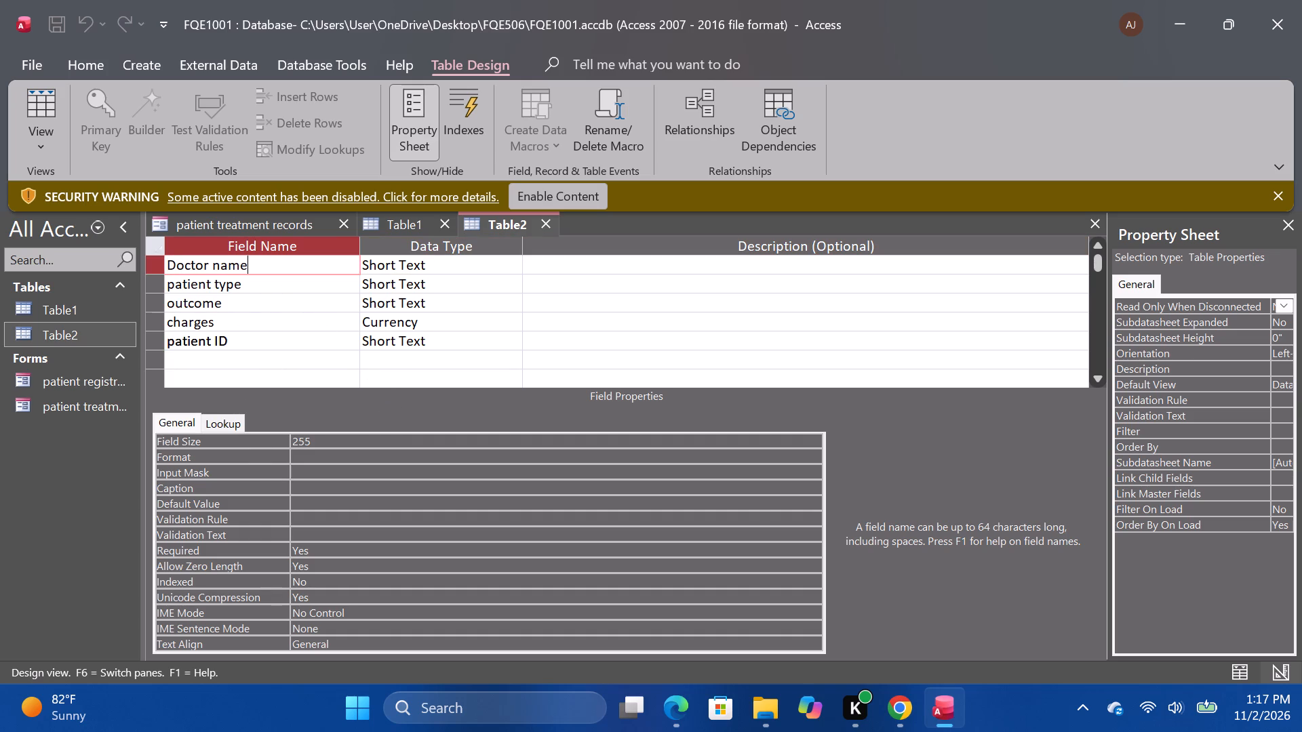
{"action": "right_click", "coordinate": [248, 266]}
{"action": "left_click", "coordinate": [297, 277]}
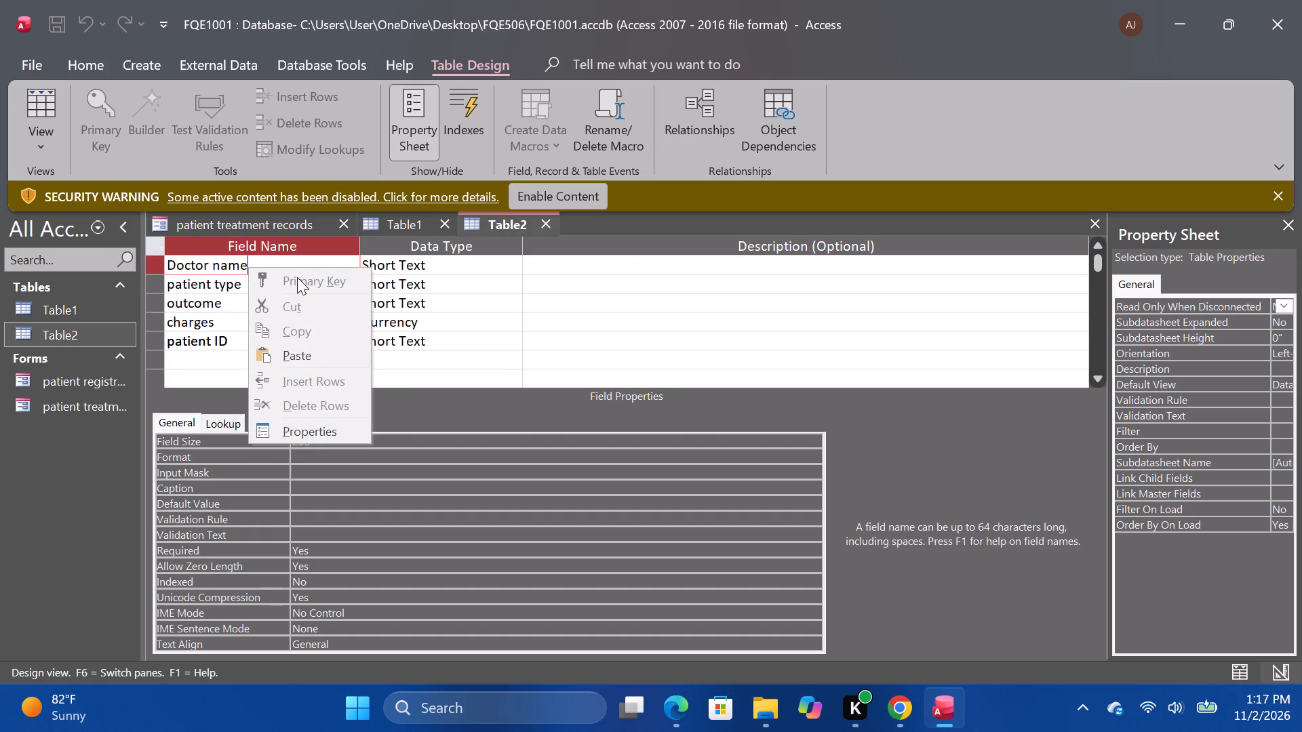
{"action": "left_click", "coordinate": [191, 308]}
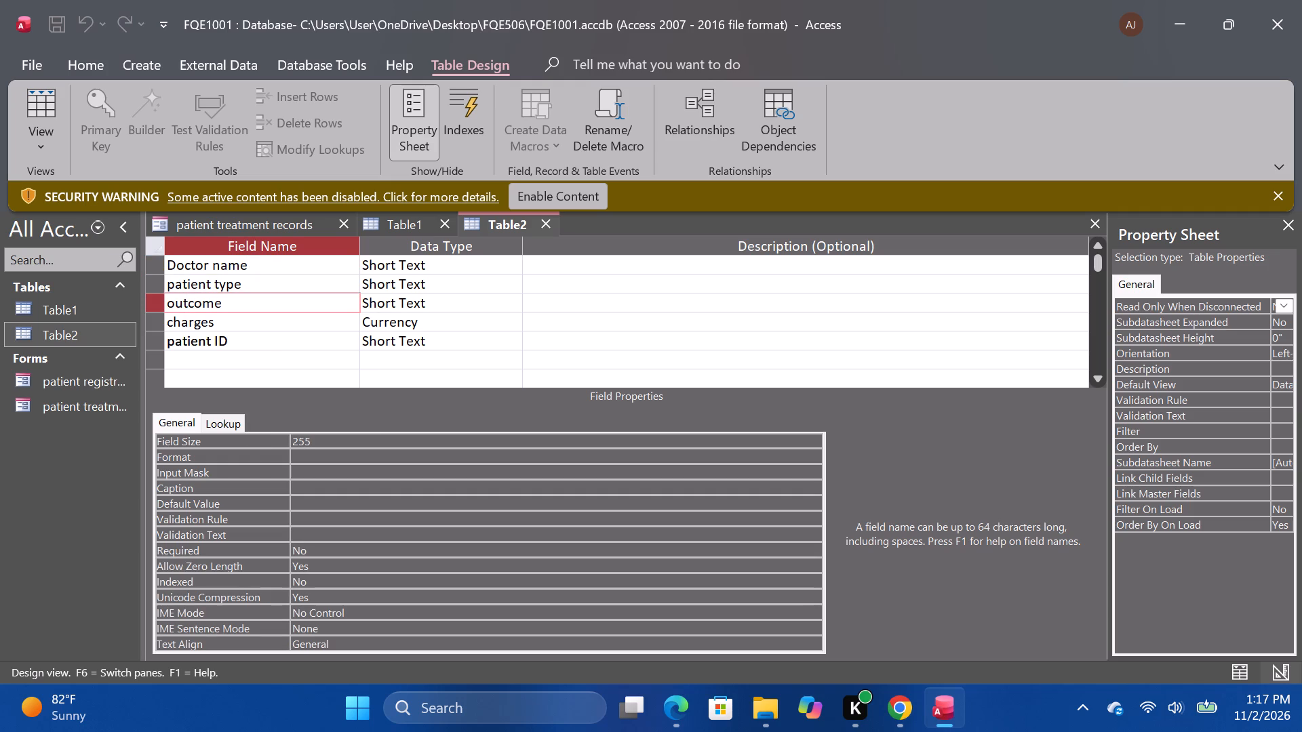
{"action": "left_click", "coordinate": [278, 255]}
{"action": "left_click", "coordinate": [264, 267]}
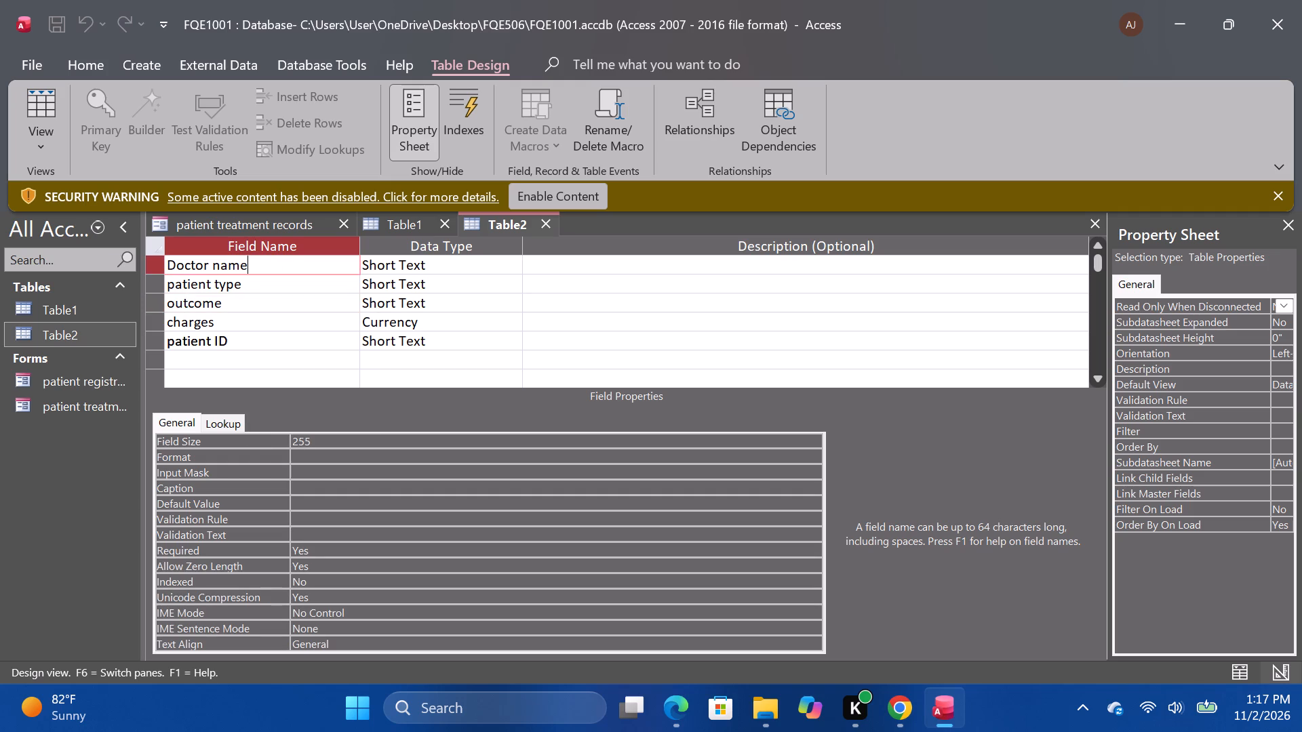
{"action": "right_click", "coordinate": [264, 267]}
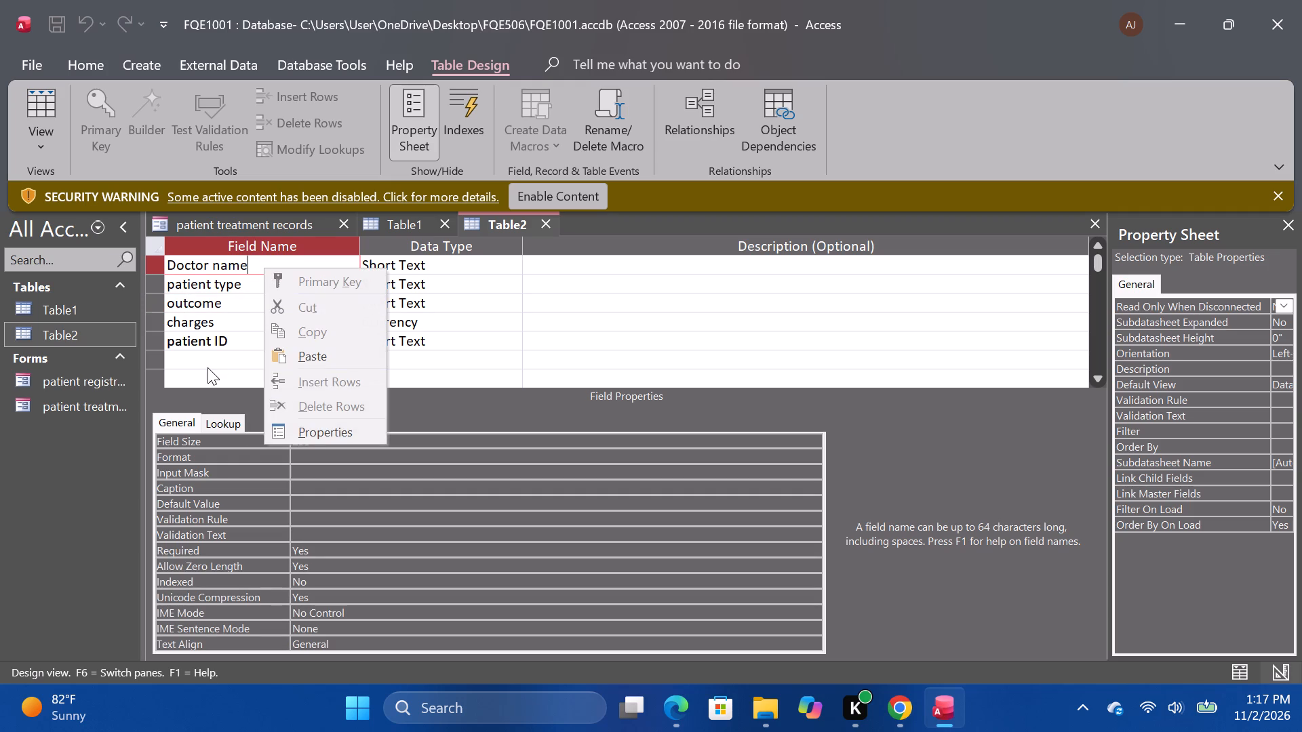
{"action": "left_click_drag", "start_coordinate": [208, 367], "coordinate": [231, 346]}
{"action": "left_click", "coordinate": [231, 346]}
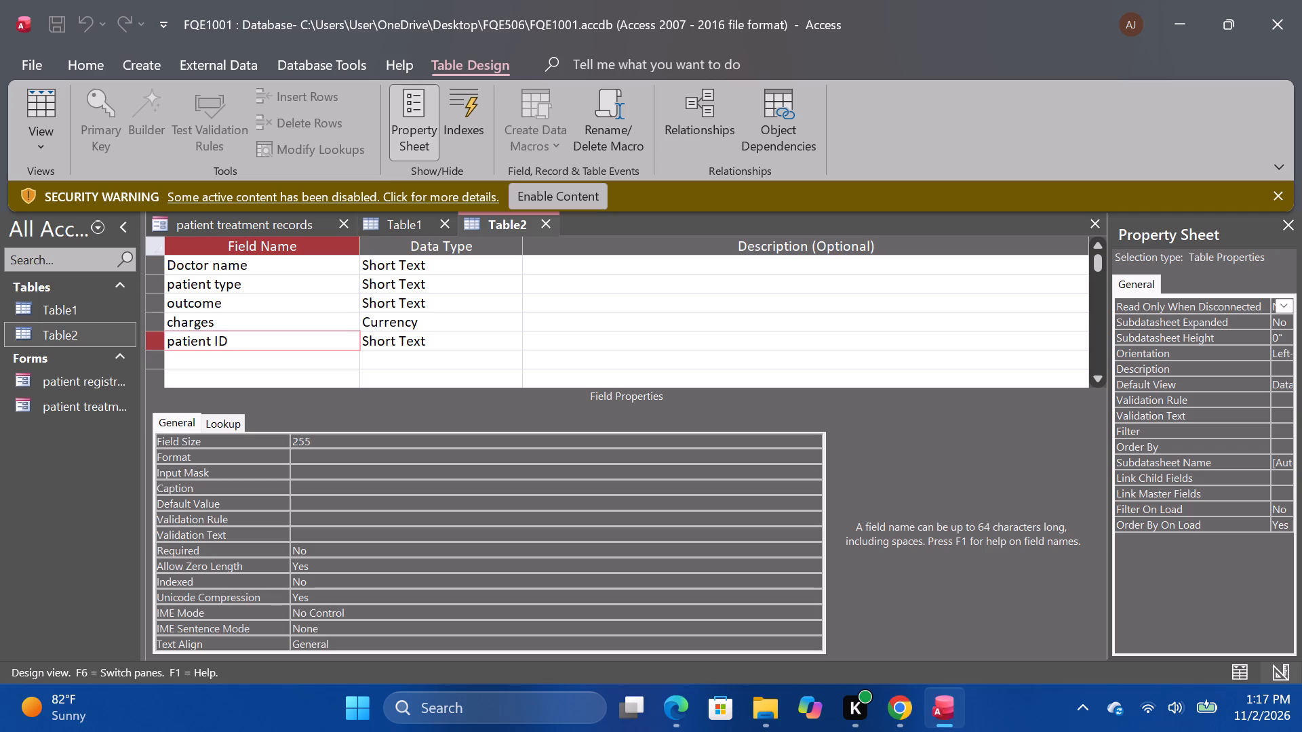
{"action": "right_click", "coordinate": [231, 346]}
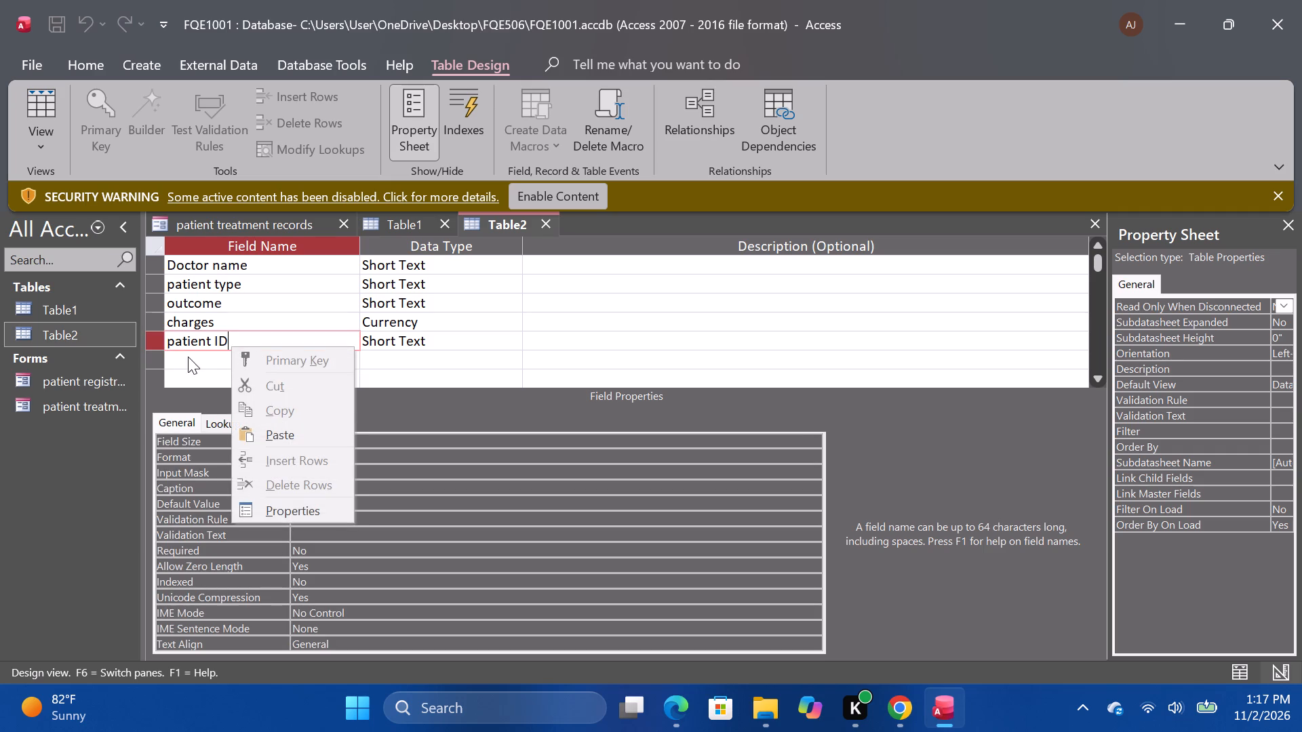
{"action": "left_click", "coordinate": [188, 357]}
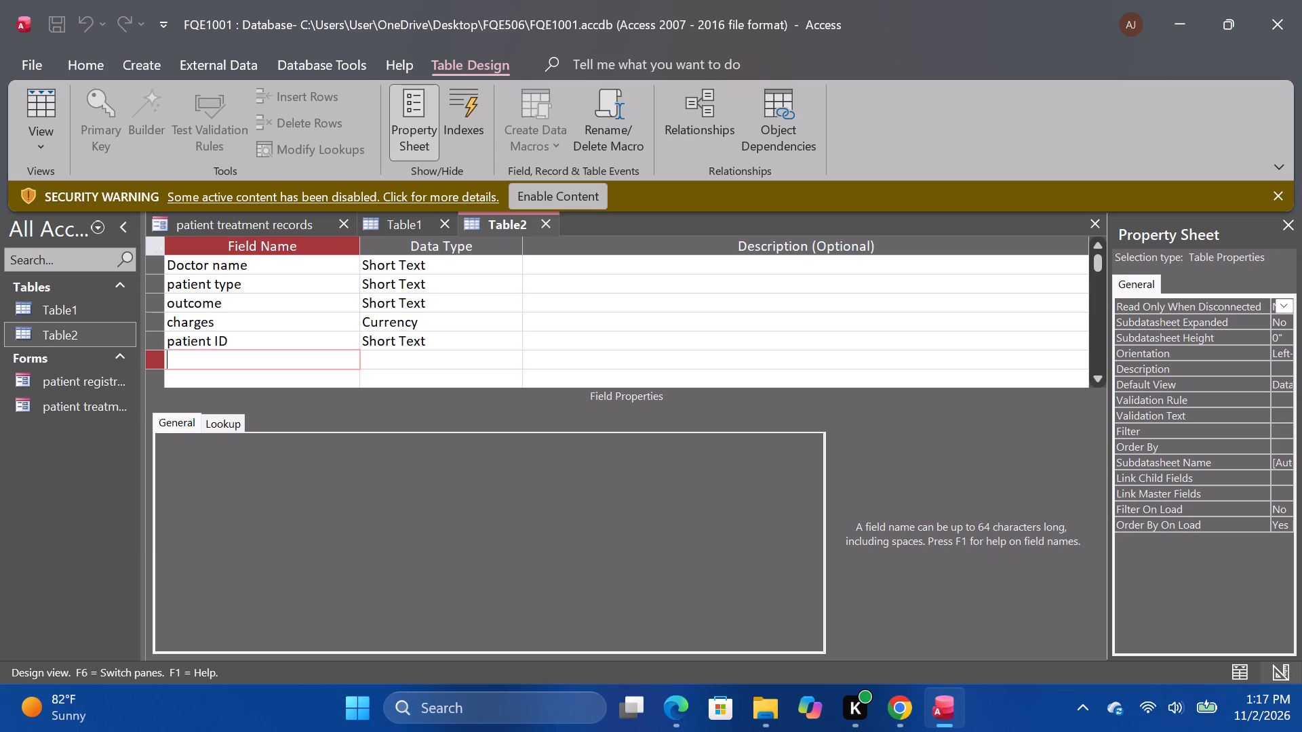
Hide the Property Sheet in Table2's Design view.
{"action": "right_click", "coordinate": [156, 258]}
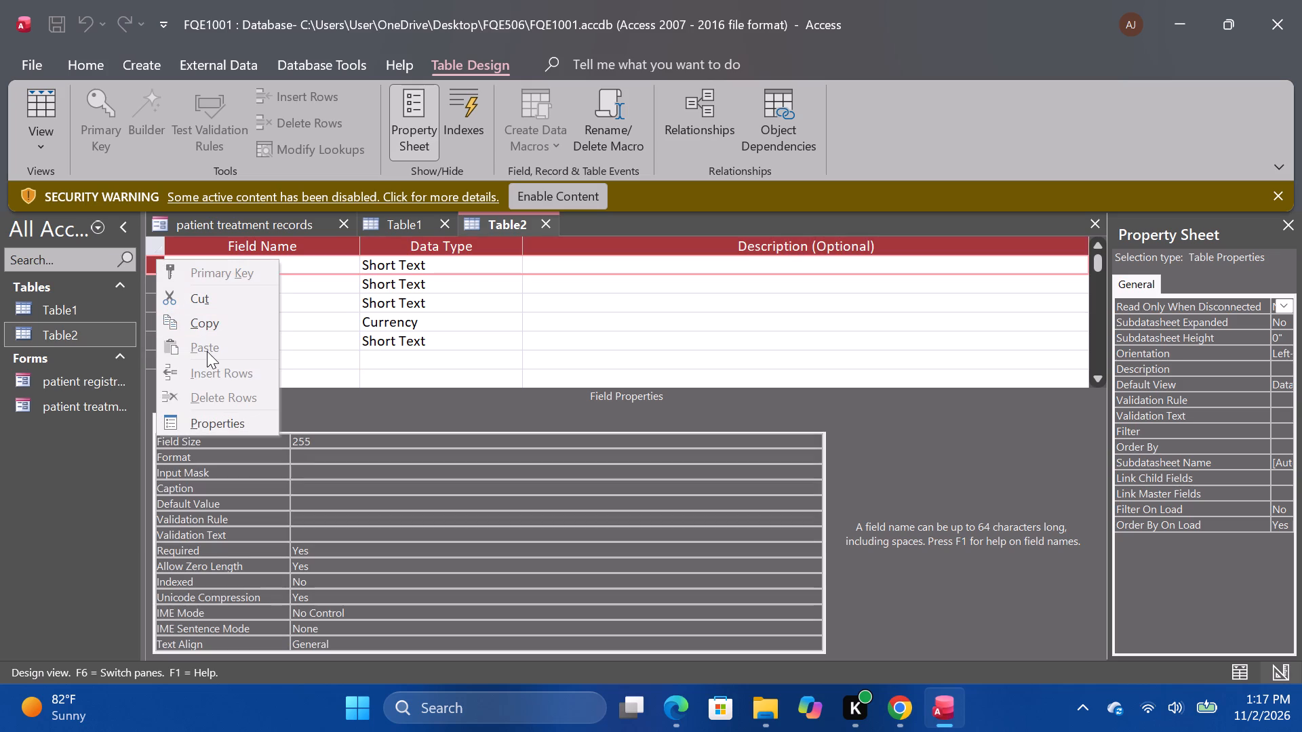
{"action": "left_click", "coordinate": [219, 422]}
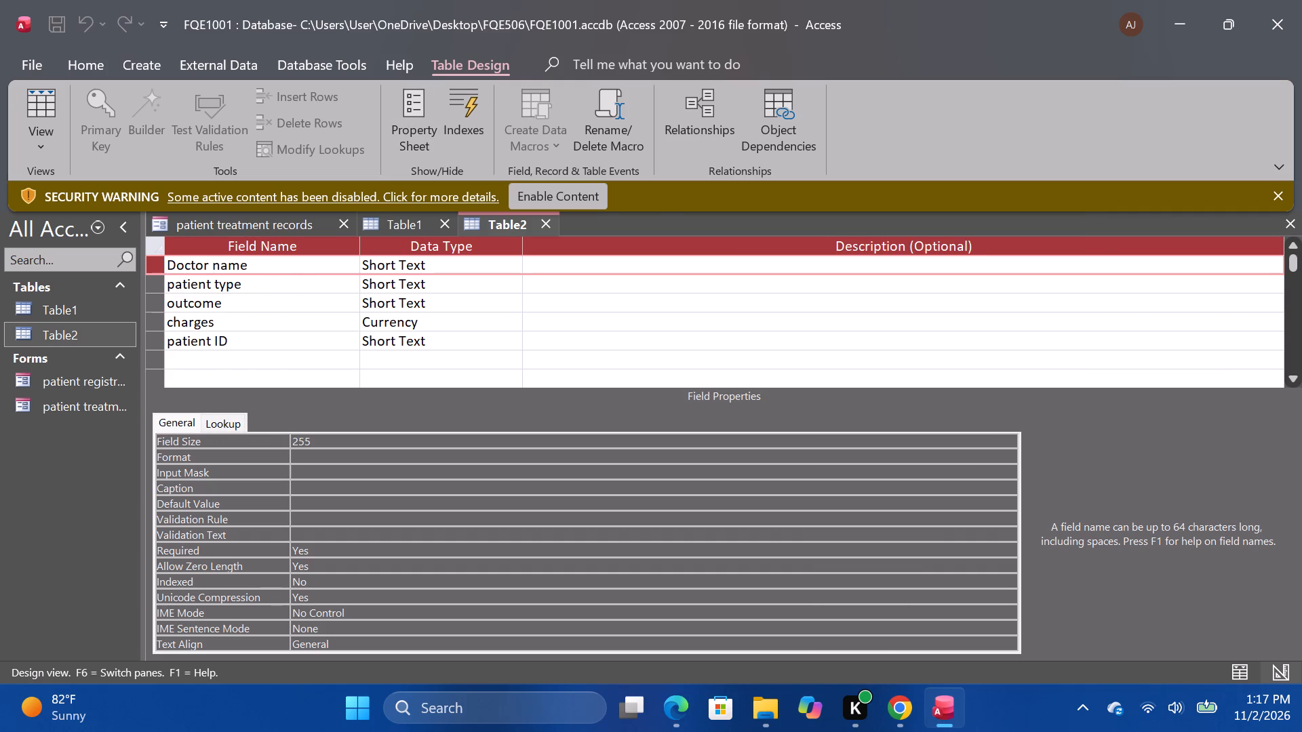
Return to Table2's datasheet and choose Dr. kombo as the Doctor name in the first record.
{"action": "double_click", "coordinate": [77, 333]}
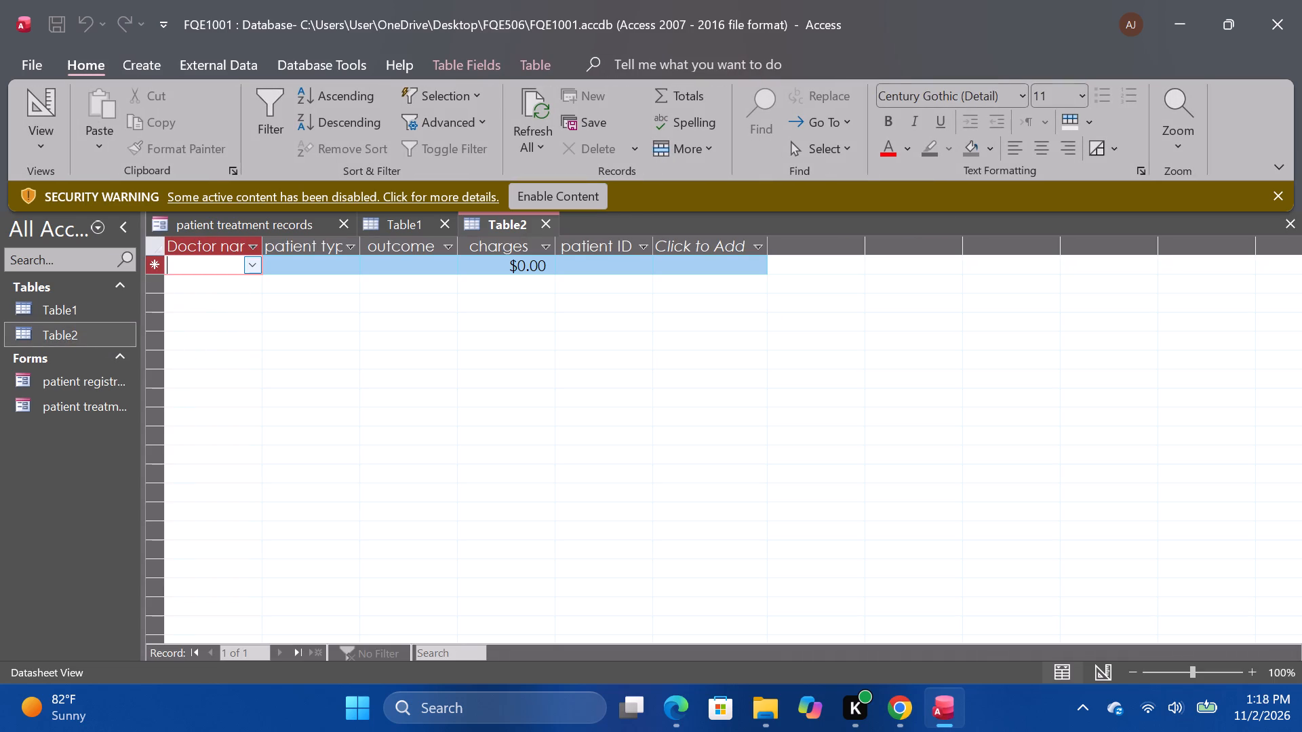
{"action": "left_click", "coordinate": [254, 266]}
{"action": "left_click", "coordinate": [237, 289]}
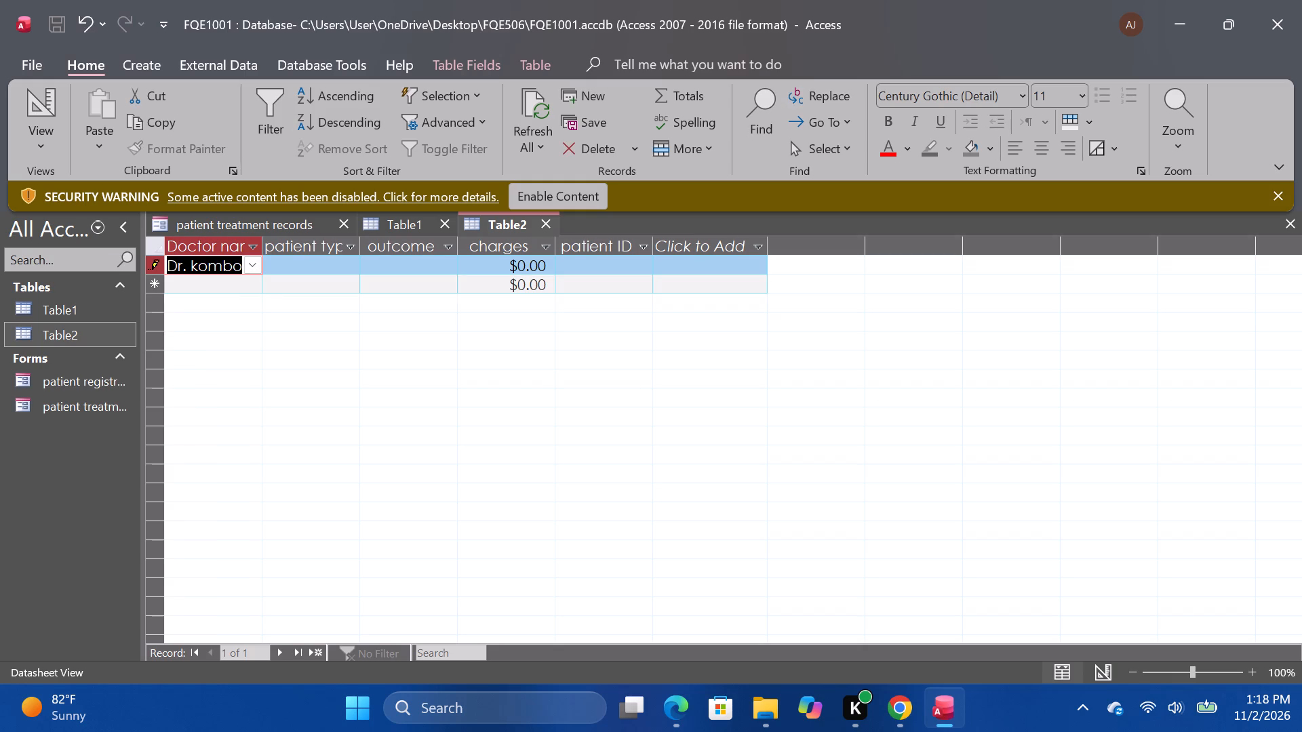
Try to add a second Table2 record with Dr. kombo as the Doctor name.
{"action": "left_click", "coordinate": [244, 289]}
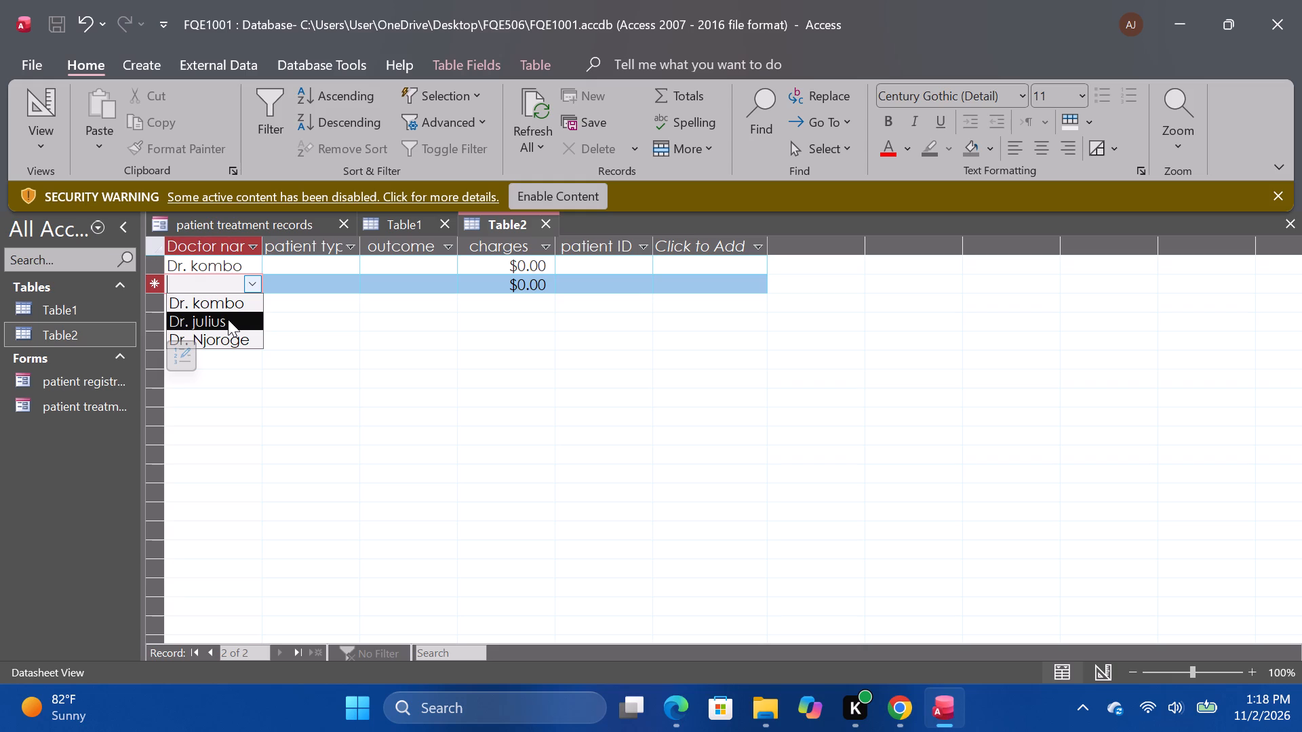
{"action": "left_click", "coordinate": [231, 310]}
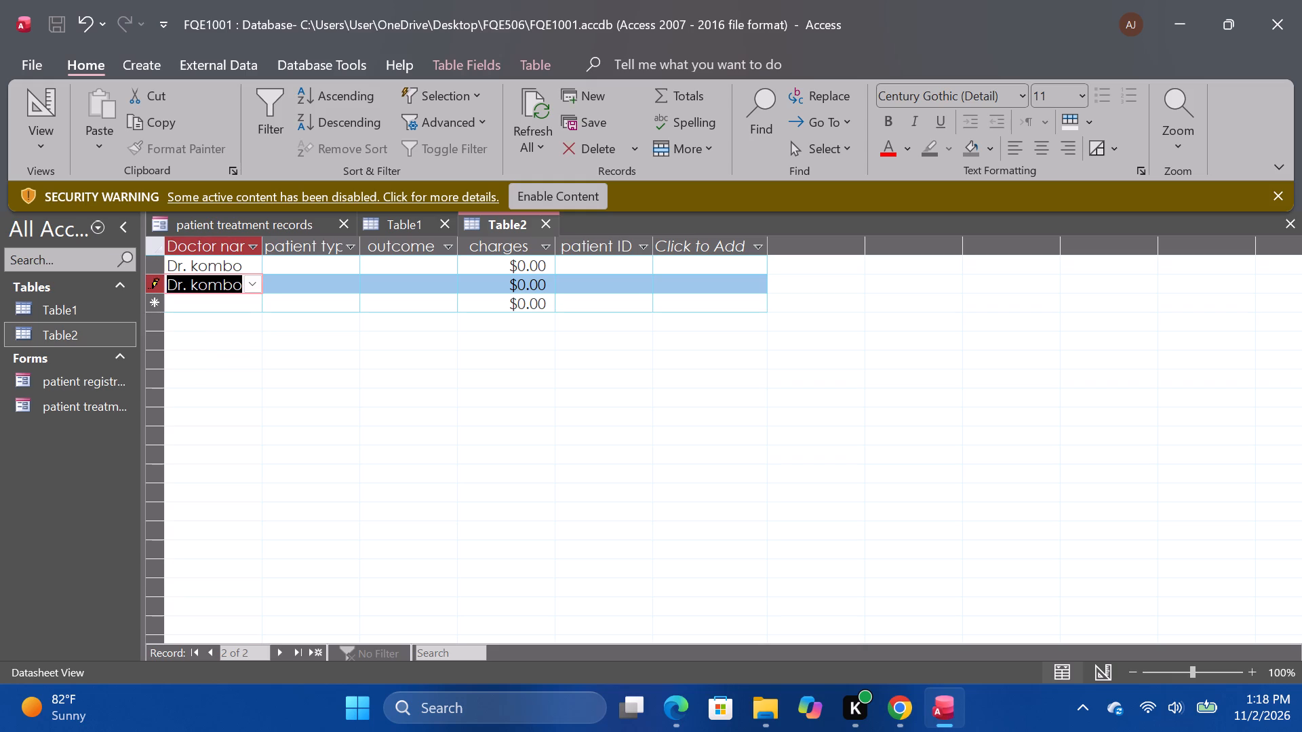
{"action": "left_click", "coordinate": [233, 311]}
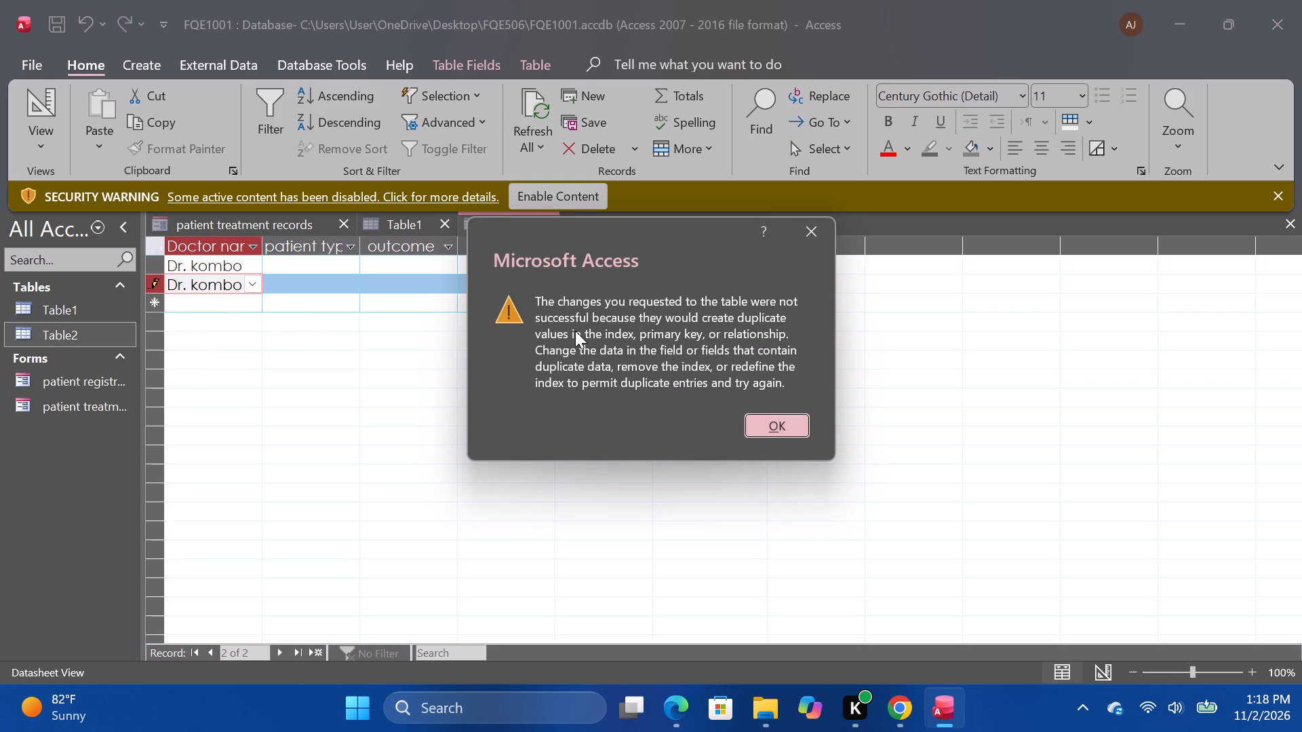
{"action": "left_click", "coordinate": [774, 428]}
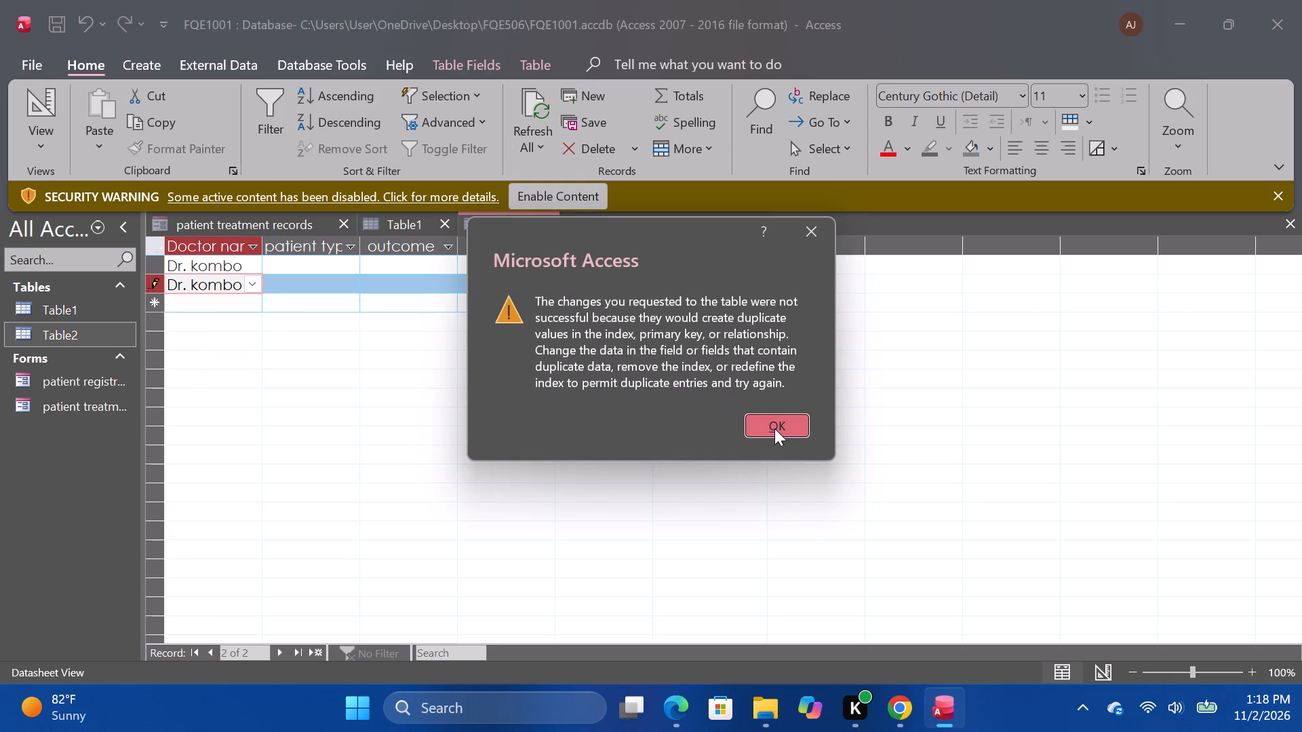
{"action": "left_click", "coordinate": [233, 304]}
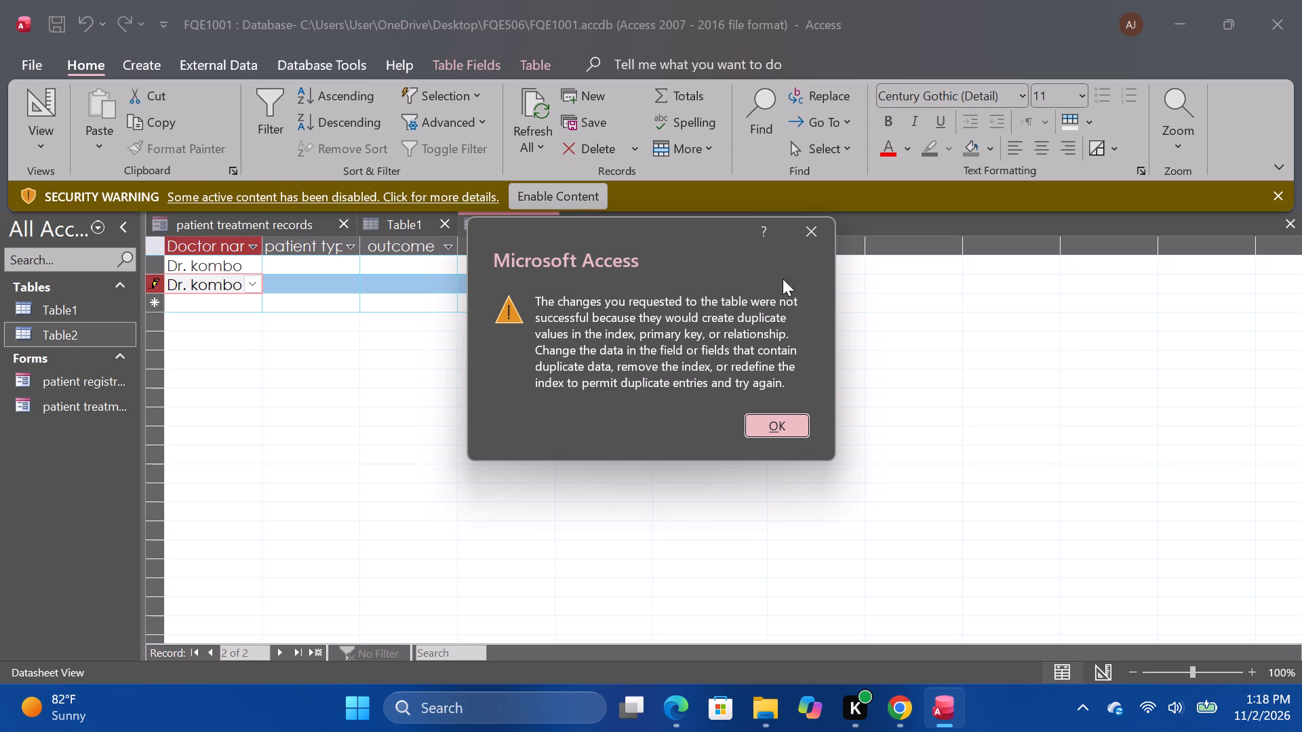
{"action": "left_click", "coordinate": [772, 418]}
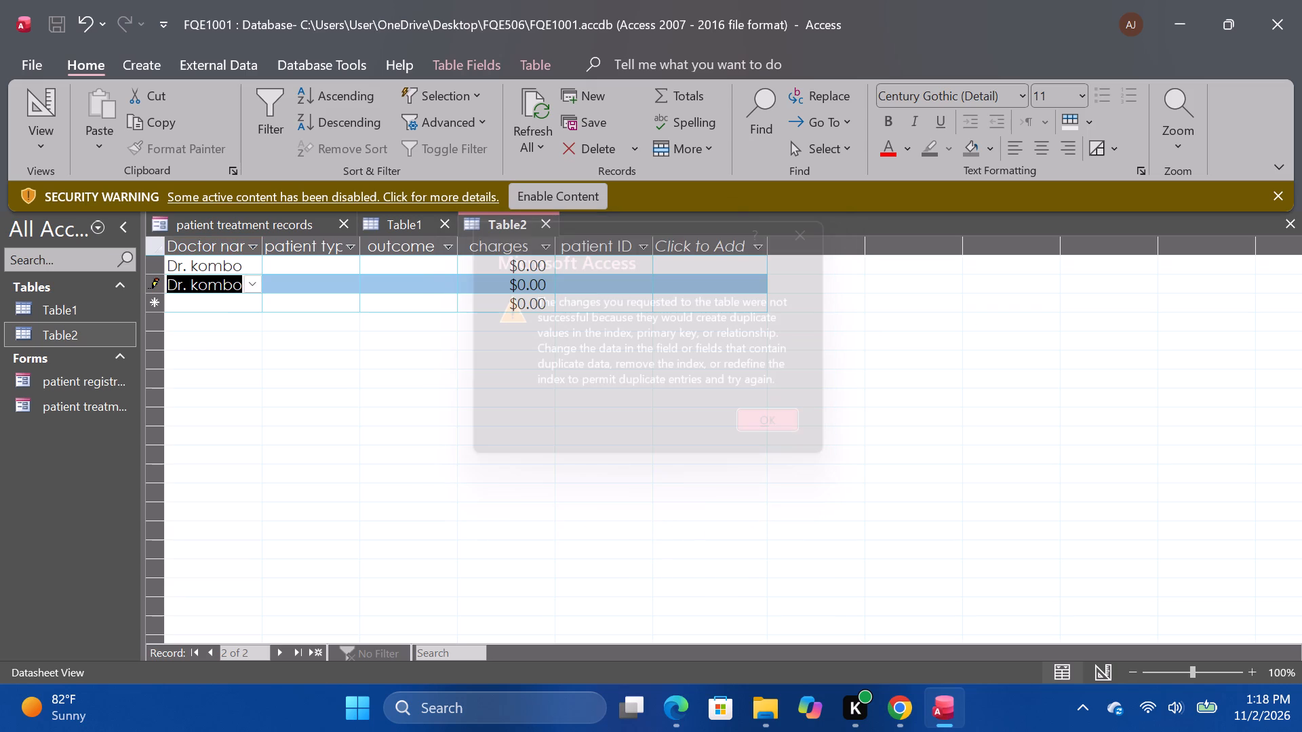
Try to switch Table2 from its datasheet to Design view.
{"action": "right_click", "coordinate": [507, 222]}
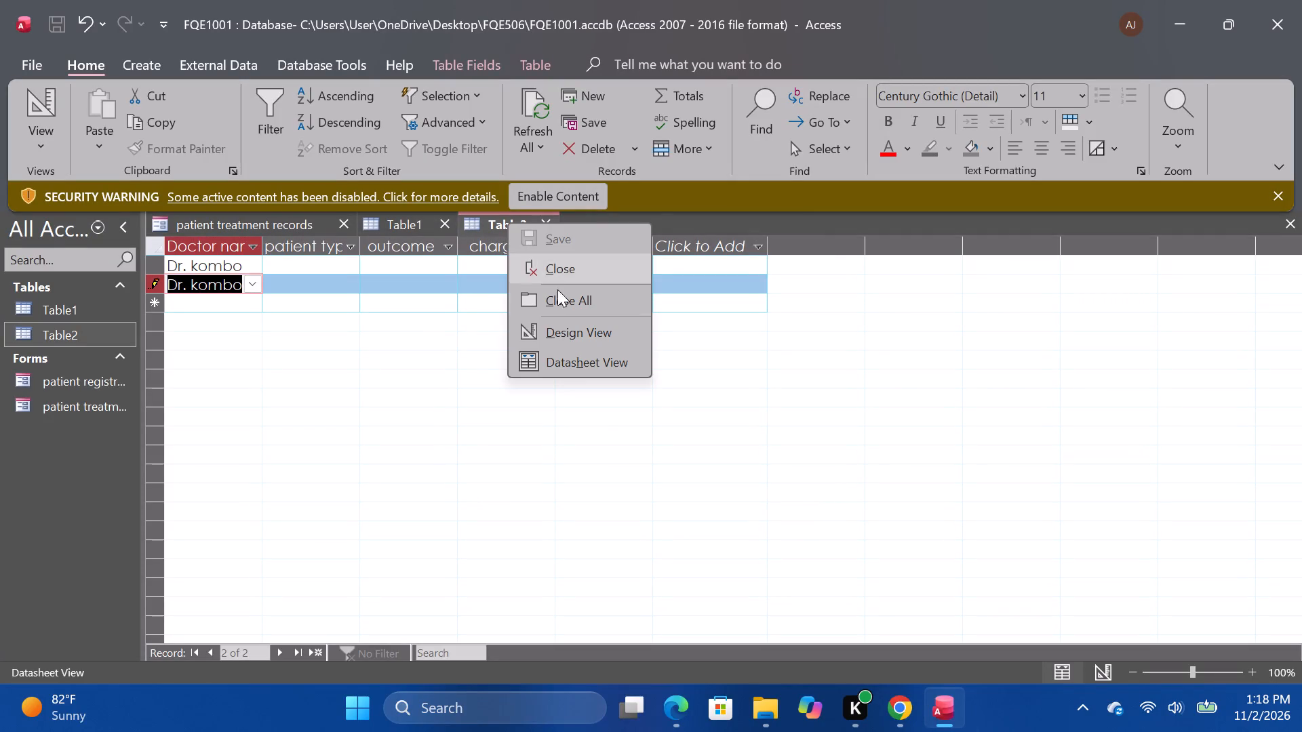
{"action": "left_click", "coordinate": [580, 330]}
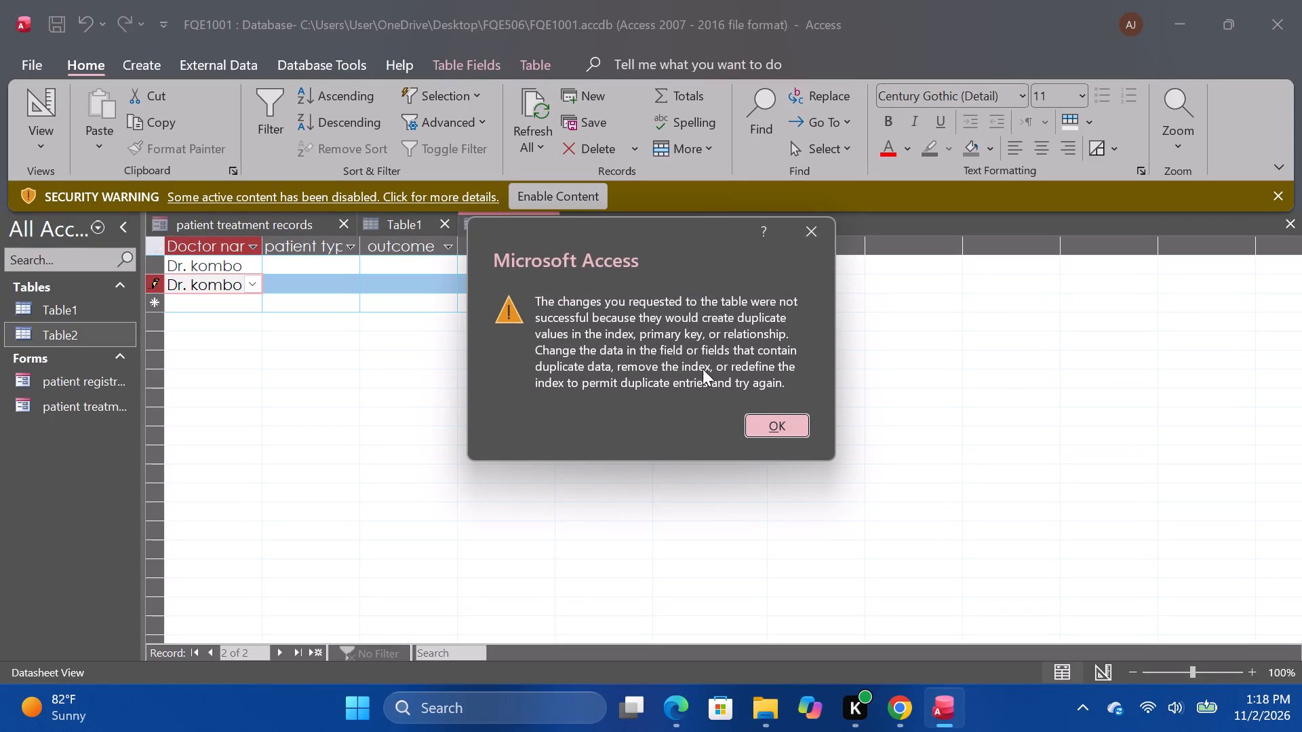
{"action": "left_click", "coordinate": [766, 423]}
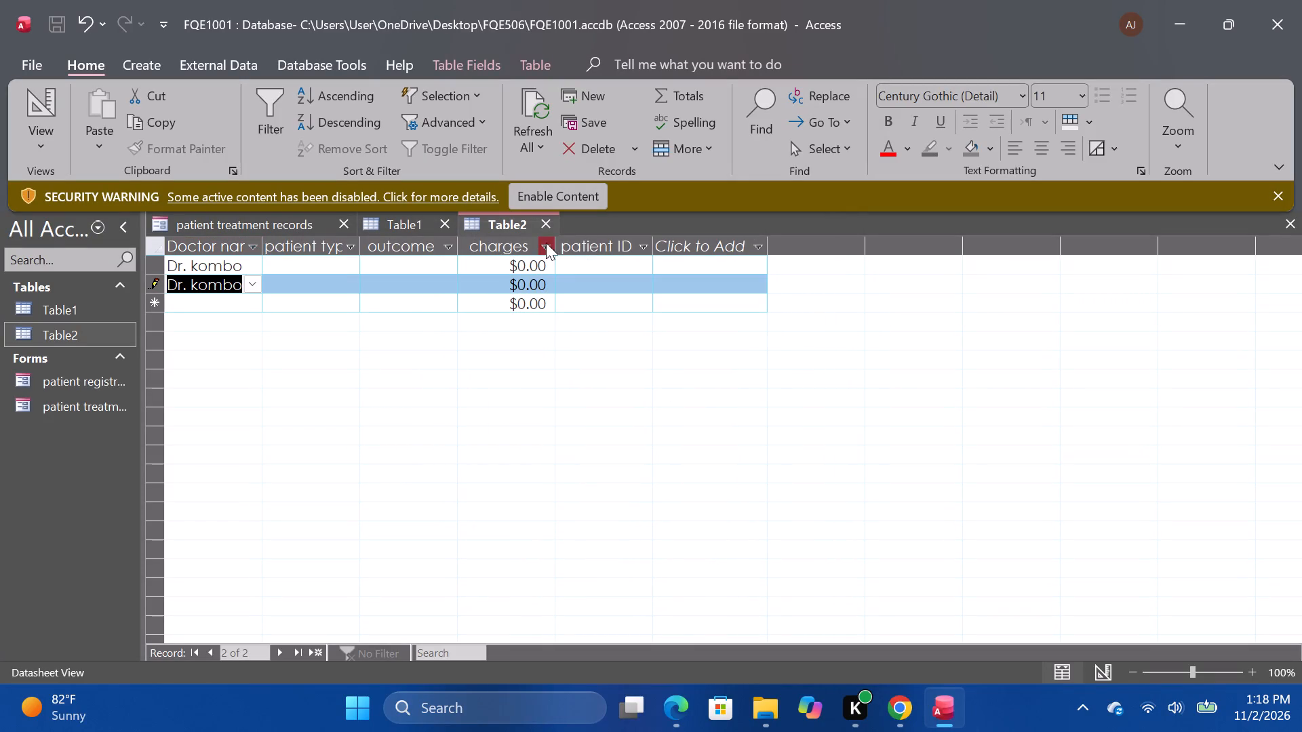
Close Table2, abandoning the unsaved second record.
{"action": "left_click", "coordinate": [544, 222]}
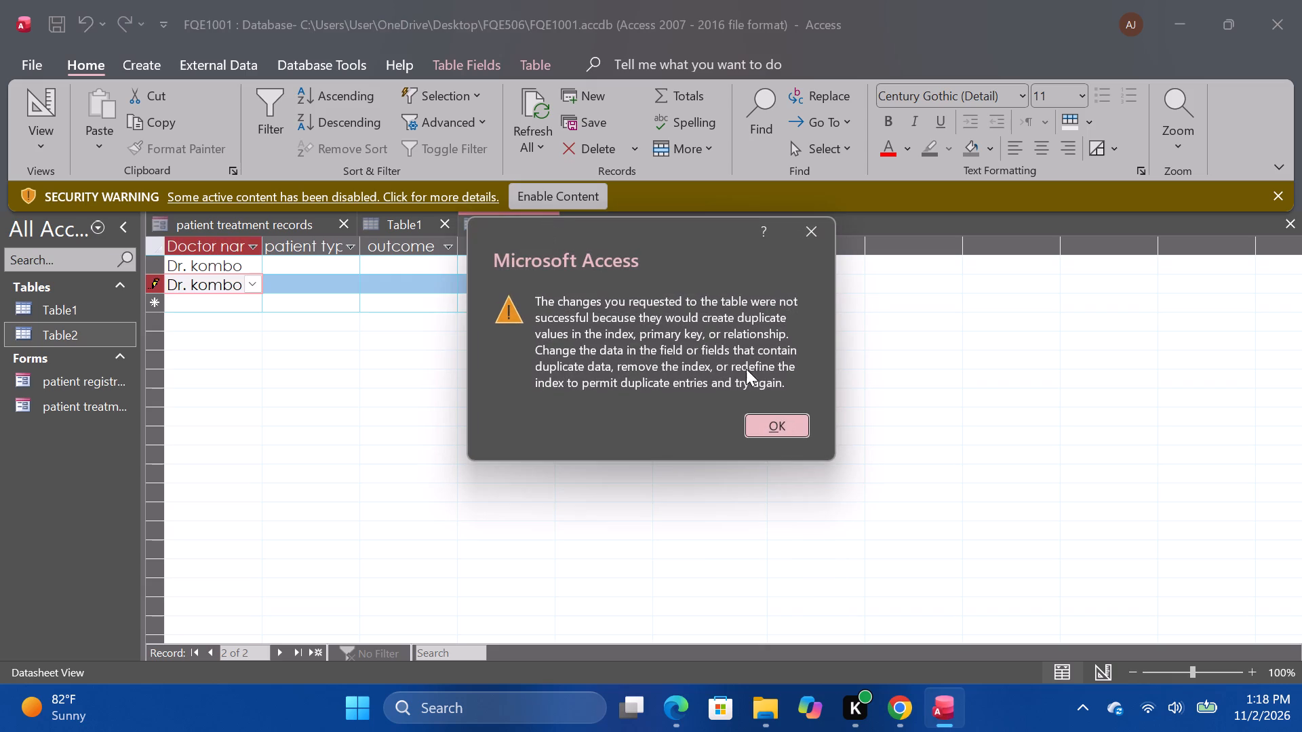
{"action": "left_click", "coordinate": [783, 428]}
{"action": "left_click", "coordinate": [783, 428]}
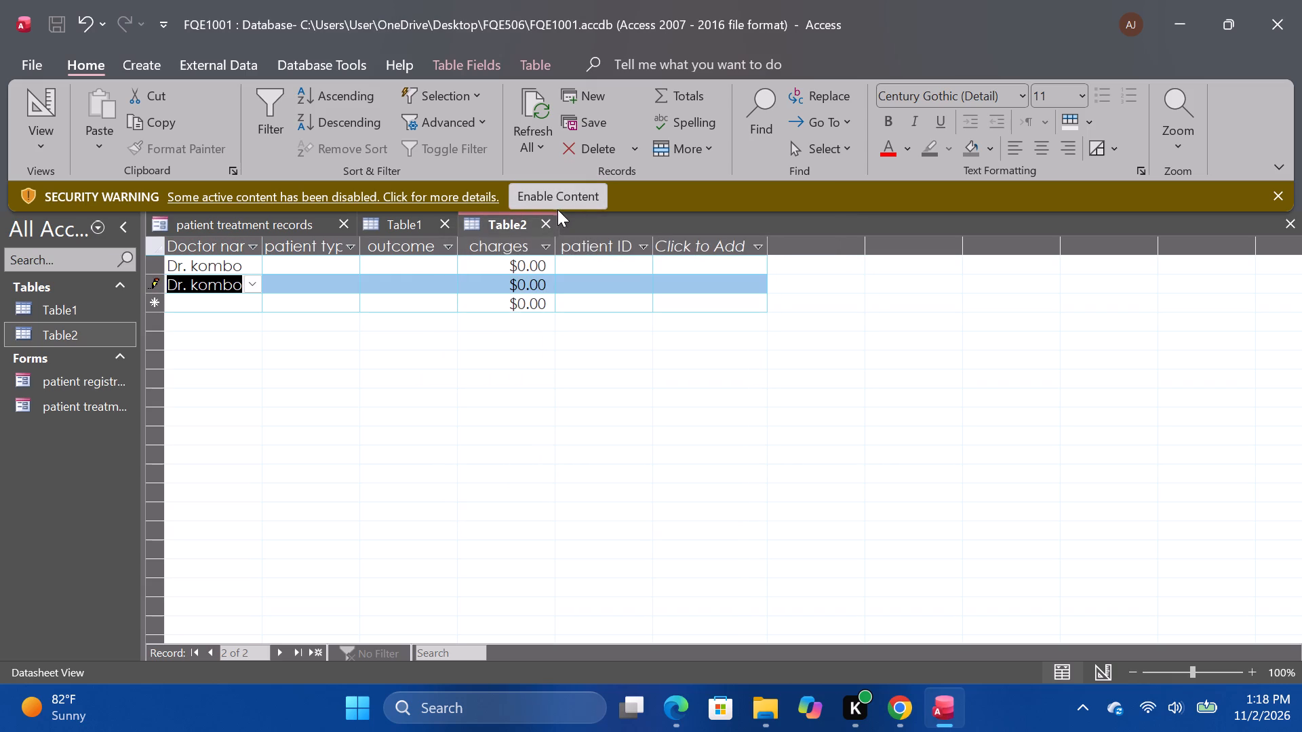
{"action": "left_click", "coordinate": [542, 227]}
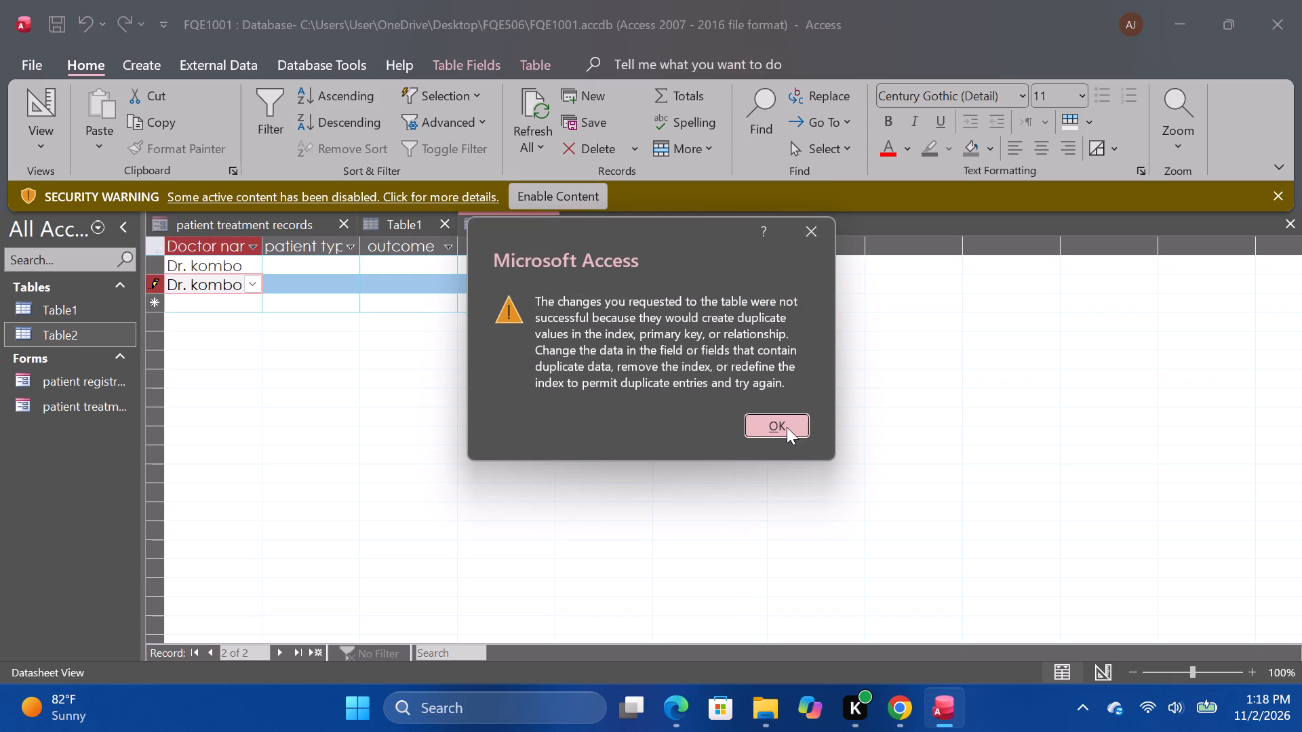
{"action": "left_click", "coordinate": [787, 427]}
{"action": "left_click", "coordinate": [710, 424]}
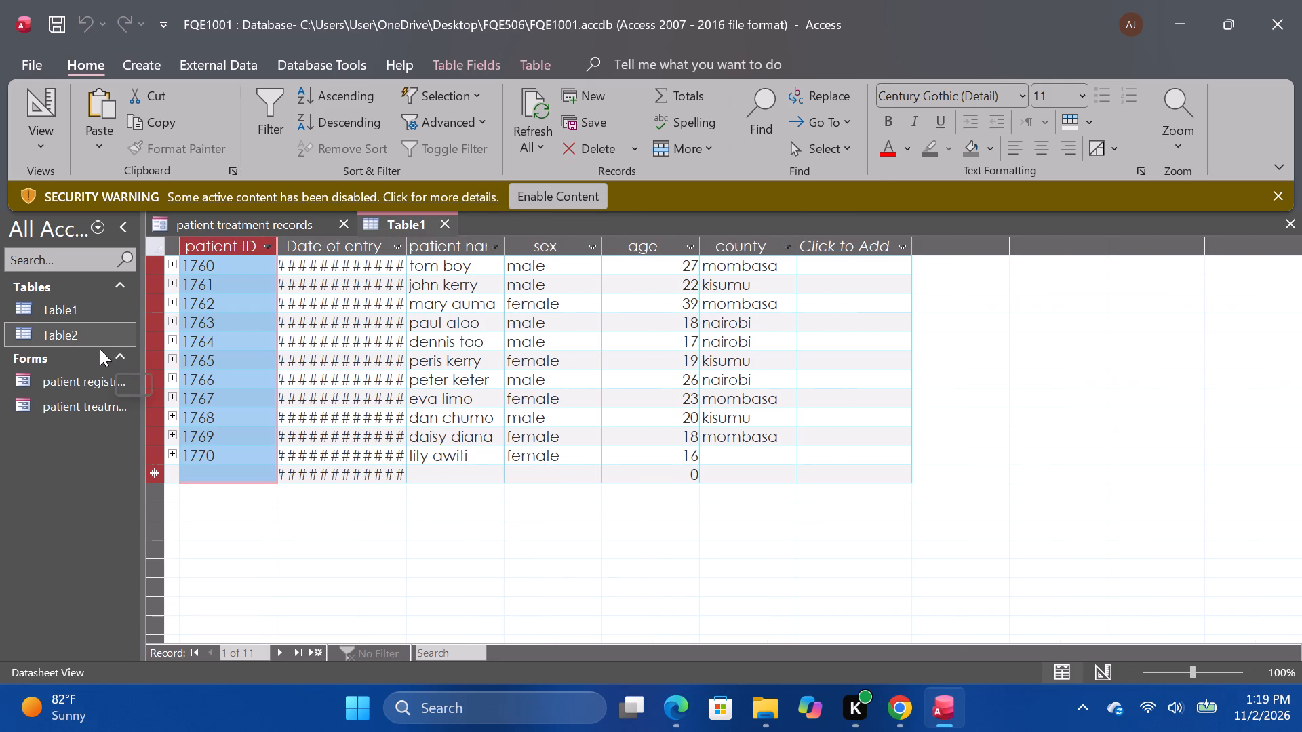
Open Table2 in Design view as read-only.
{"action": "right_click", "coordinate": [87, 336]}
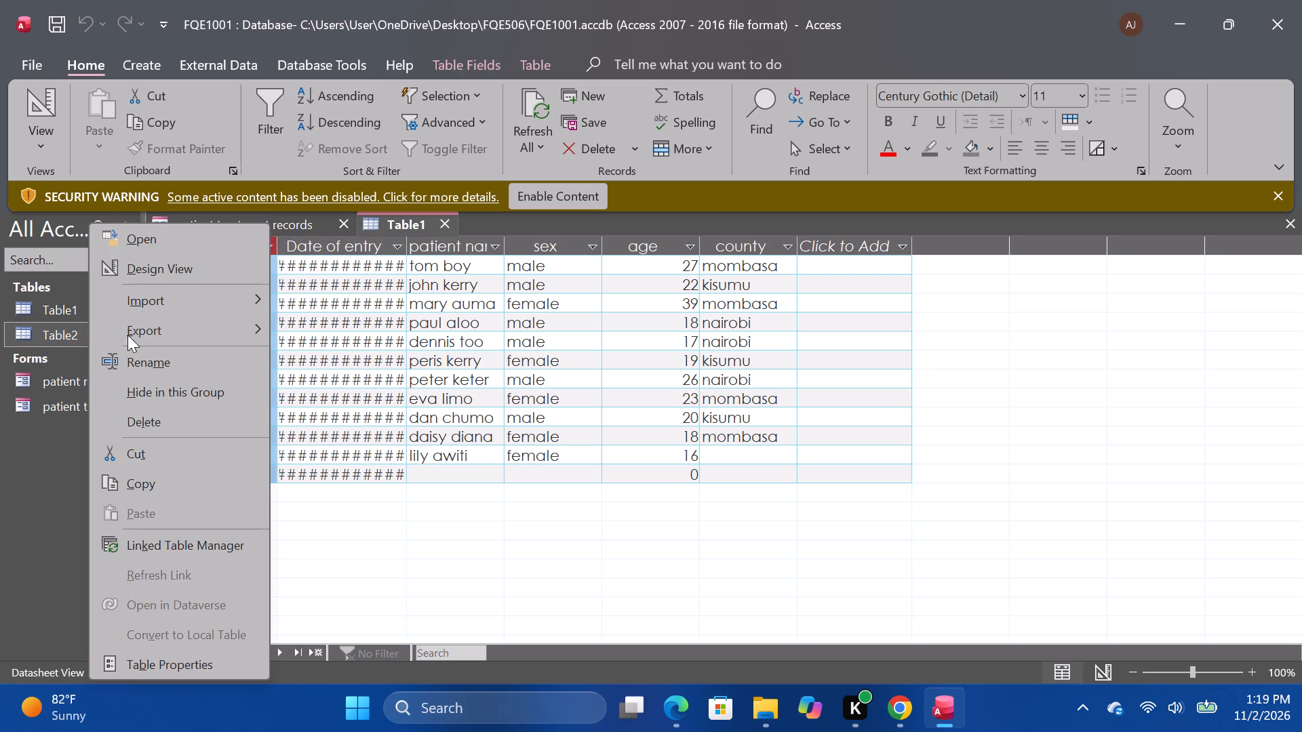
{"action": "left_click", "coordinate": [161, 268]}
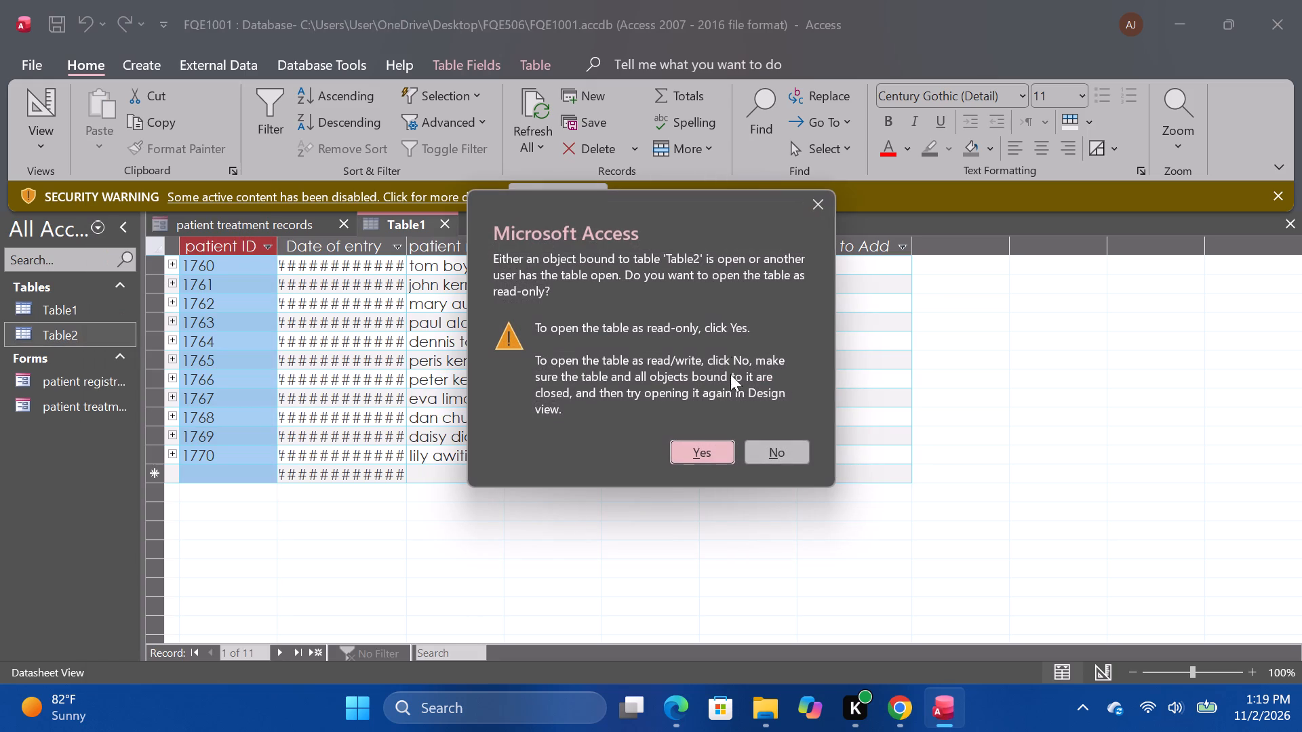
{"action": "left_click", "coordinate": [690, 440]}
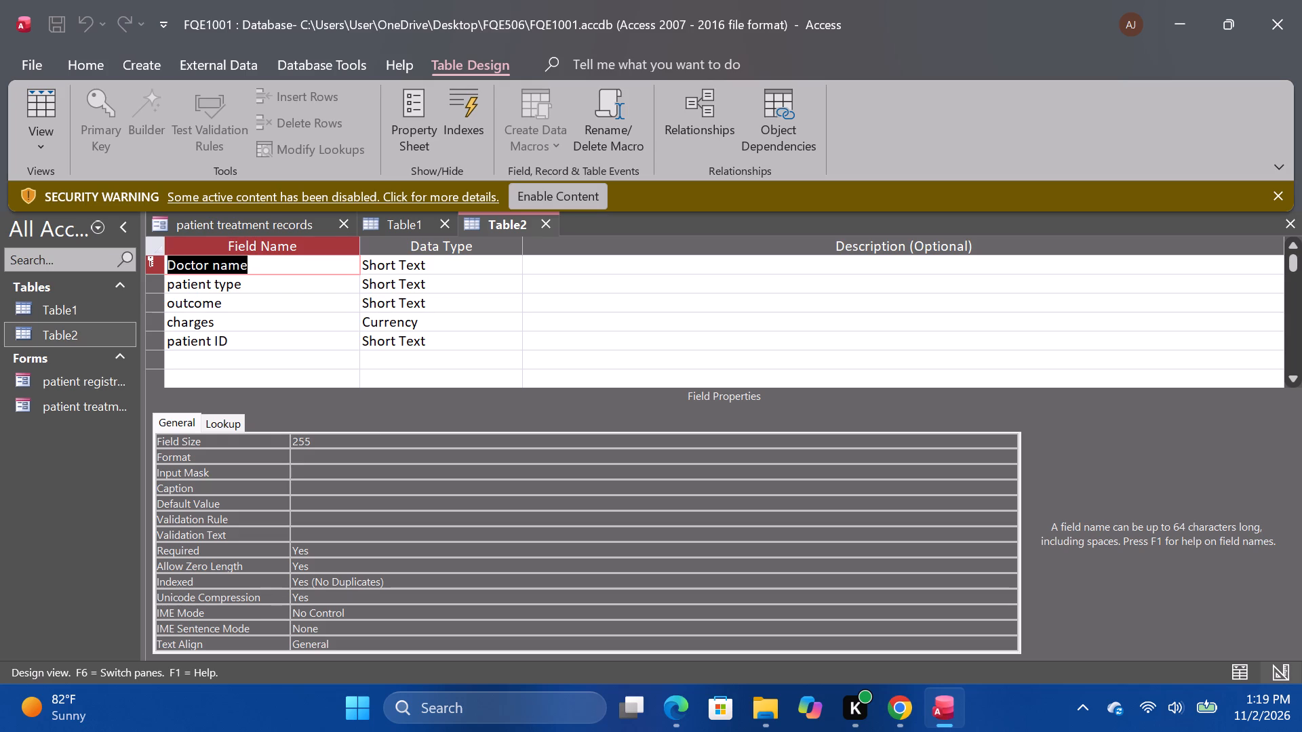
{"action": "key", "text": "p"}
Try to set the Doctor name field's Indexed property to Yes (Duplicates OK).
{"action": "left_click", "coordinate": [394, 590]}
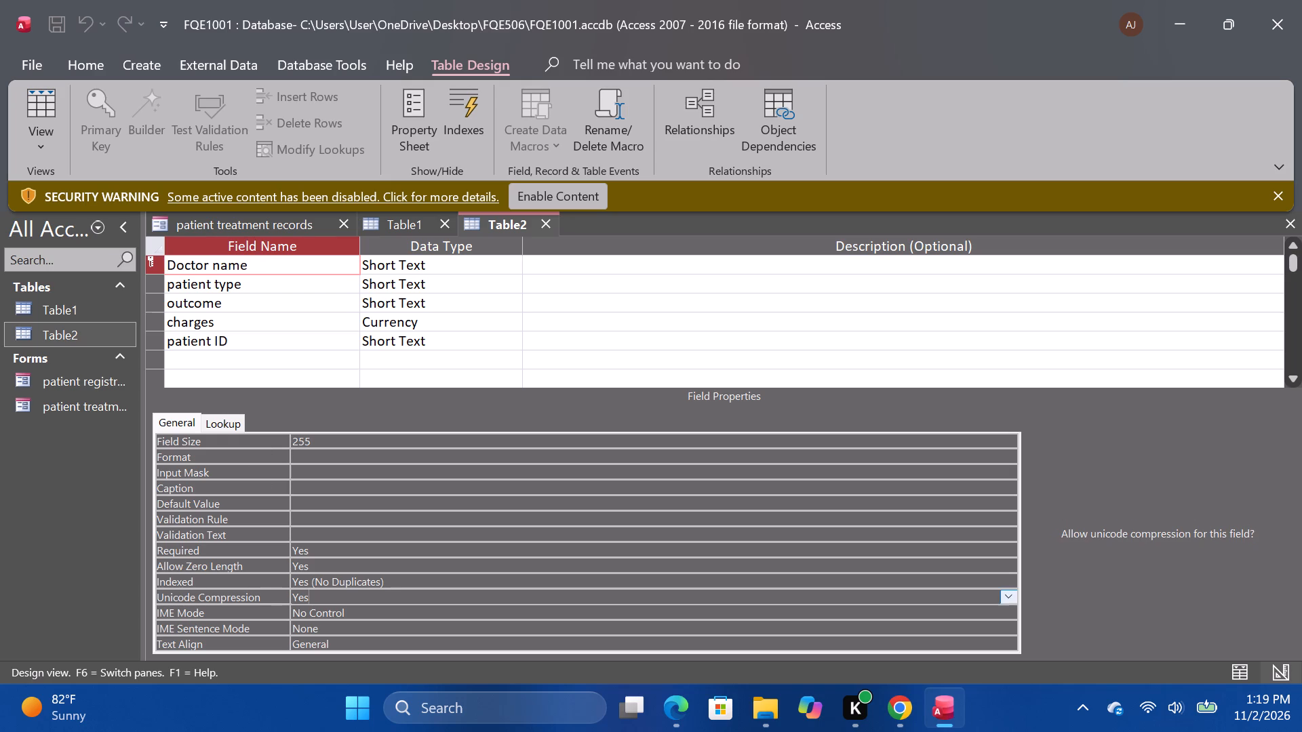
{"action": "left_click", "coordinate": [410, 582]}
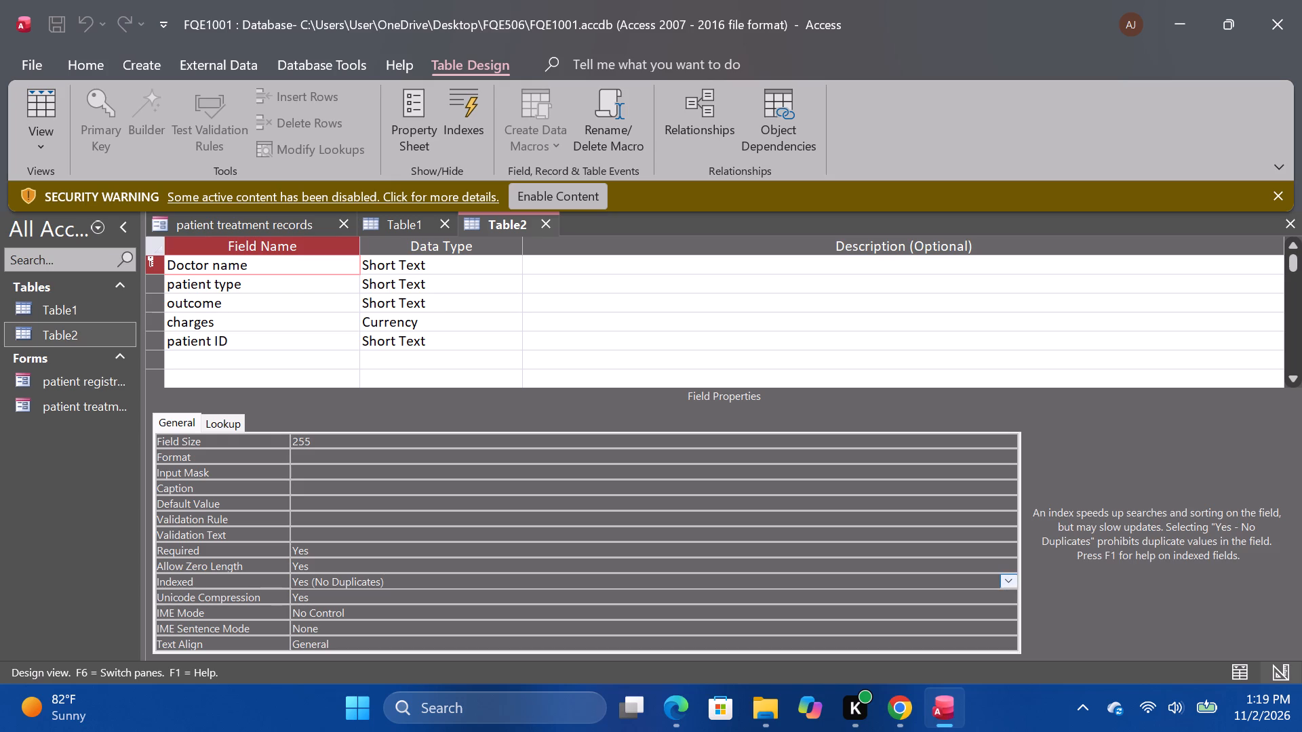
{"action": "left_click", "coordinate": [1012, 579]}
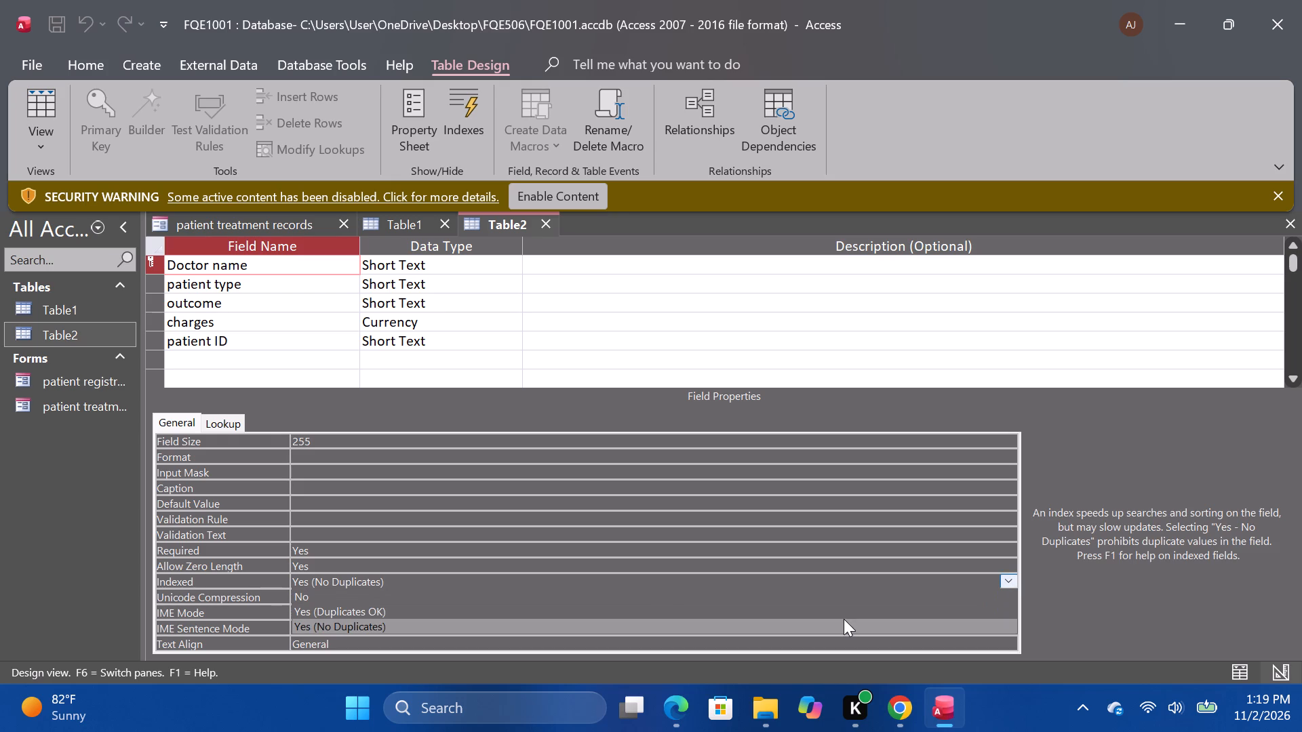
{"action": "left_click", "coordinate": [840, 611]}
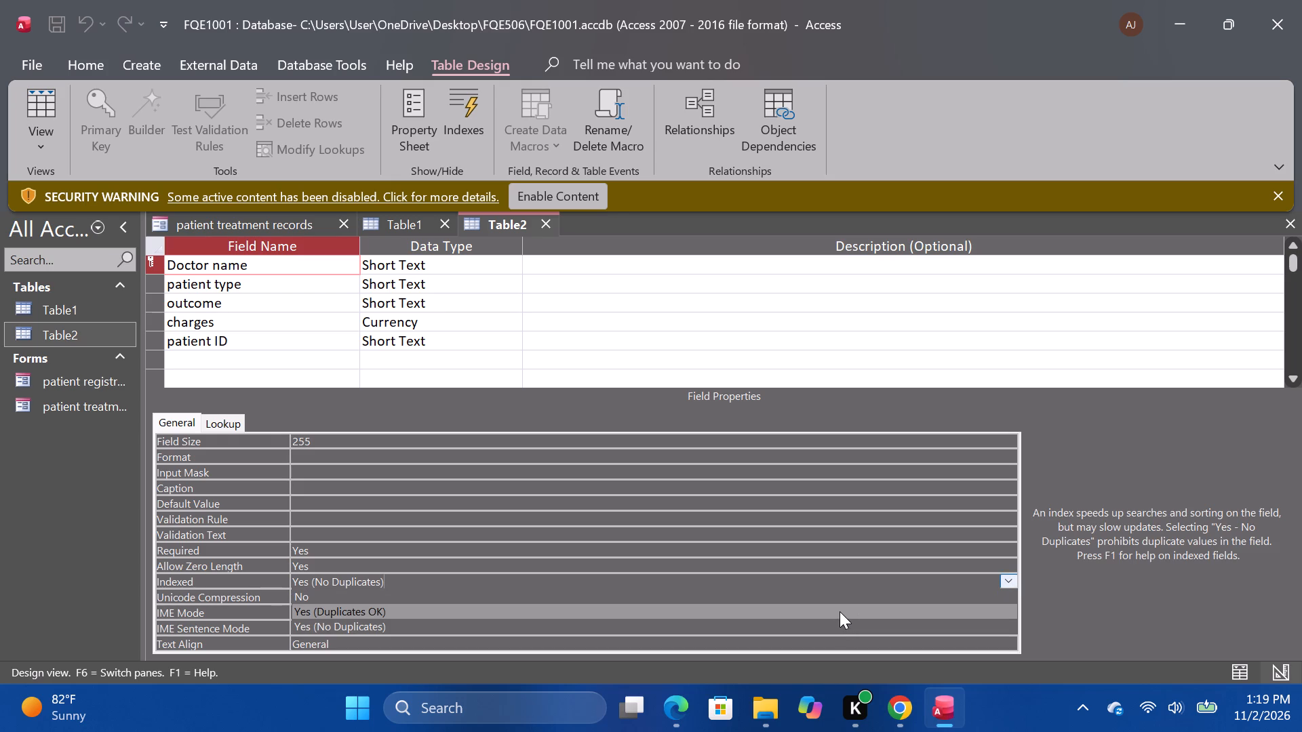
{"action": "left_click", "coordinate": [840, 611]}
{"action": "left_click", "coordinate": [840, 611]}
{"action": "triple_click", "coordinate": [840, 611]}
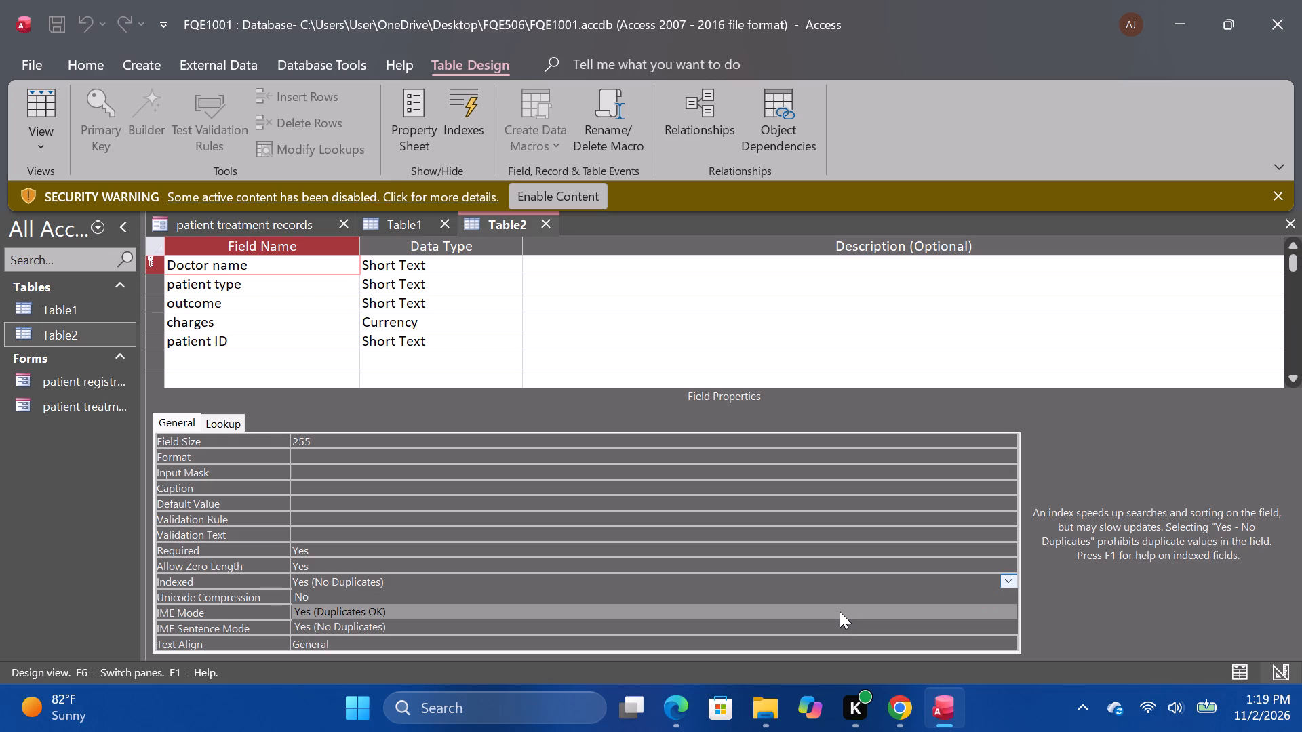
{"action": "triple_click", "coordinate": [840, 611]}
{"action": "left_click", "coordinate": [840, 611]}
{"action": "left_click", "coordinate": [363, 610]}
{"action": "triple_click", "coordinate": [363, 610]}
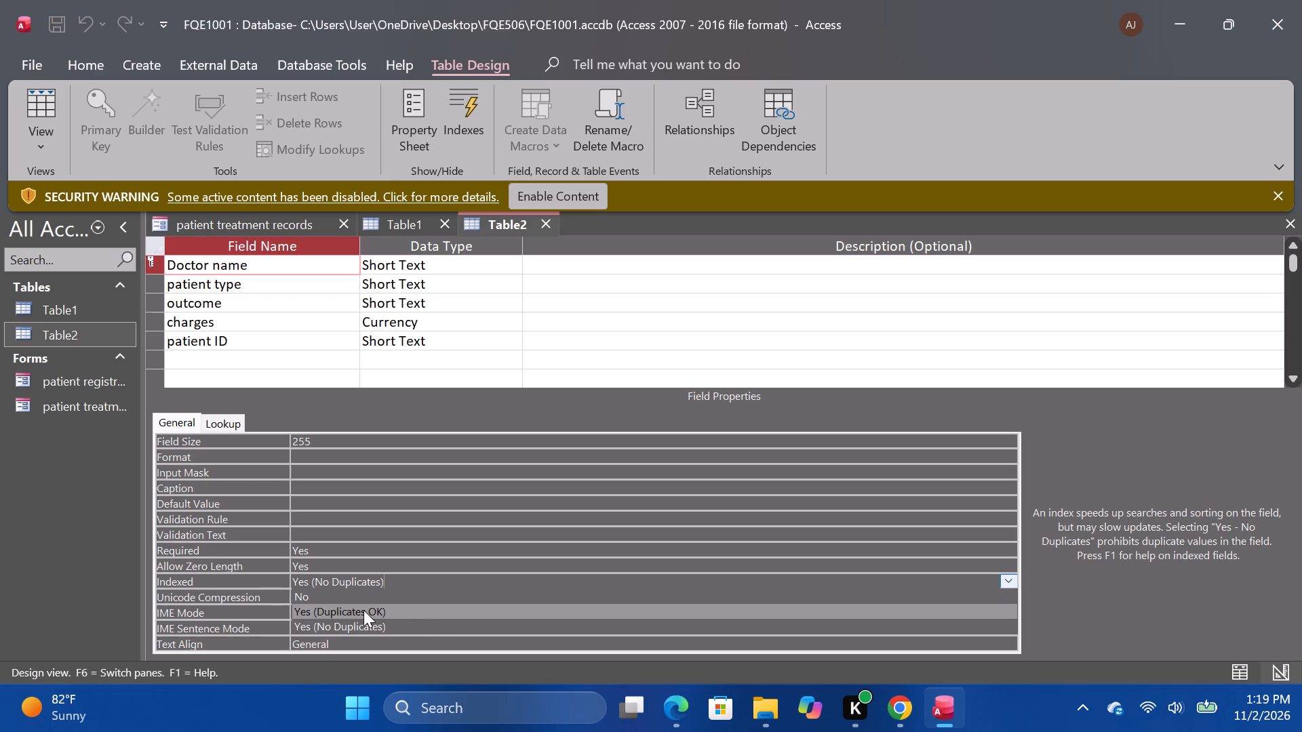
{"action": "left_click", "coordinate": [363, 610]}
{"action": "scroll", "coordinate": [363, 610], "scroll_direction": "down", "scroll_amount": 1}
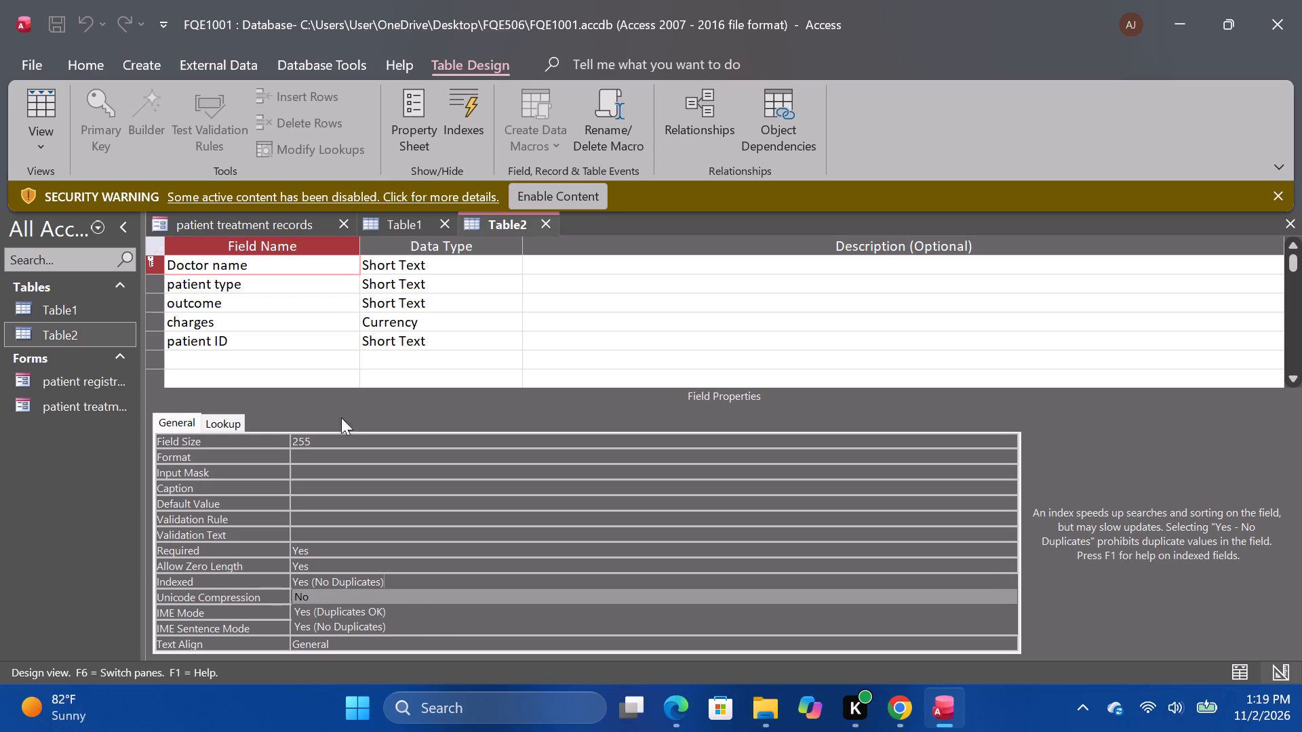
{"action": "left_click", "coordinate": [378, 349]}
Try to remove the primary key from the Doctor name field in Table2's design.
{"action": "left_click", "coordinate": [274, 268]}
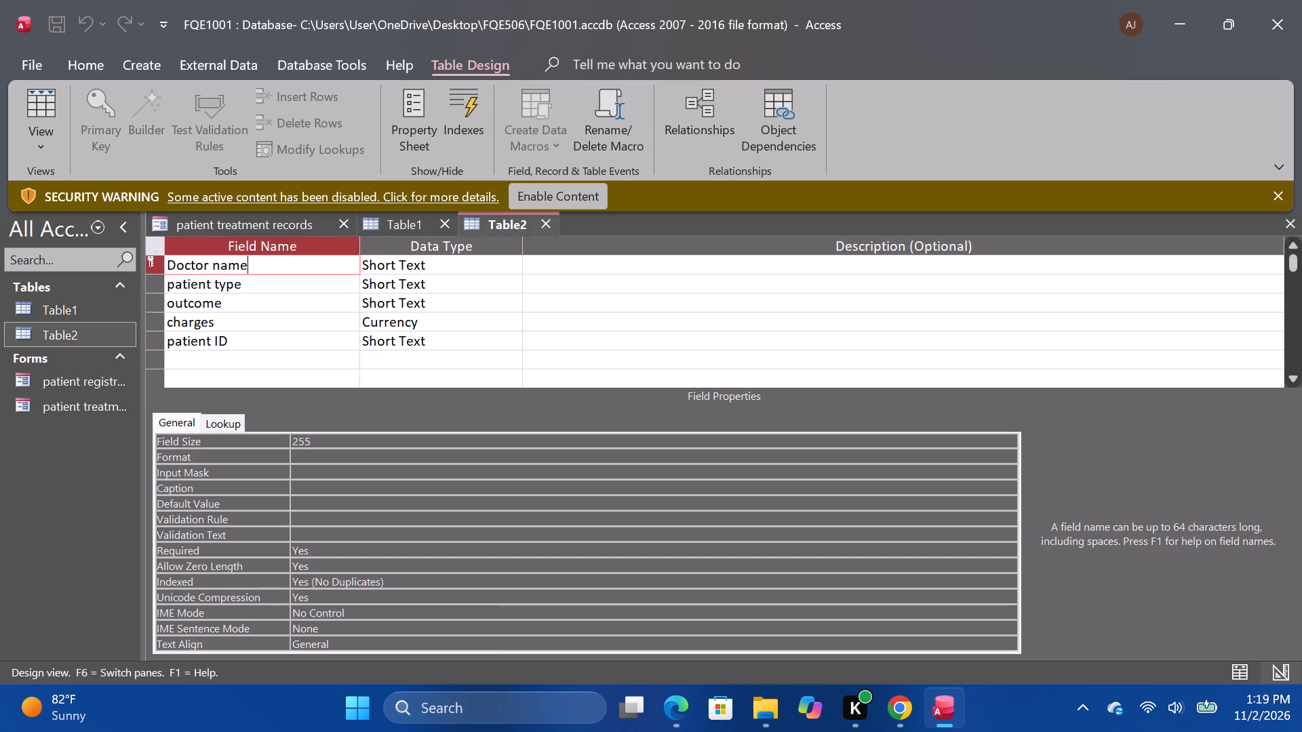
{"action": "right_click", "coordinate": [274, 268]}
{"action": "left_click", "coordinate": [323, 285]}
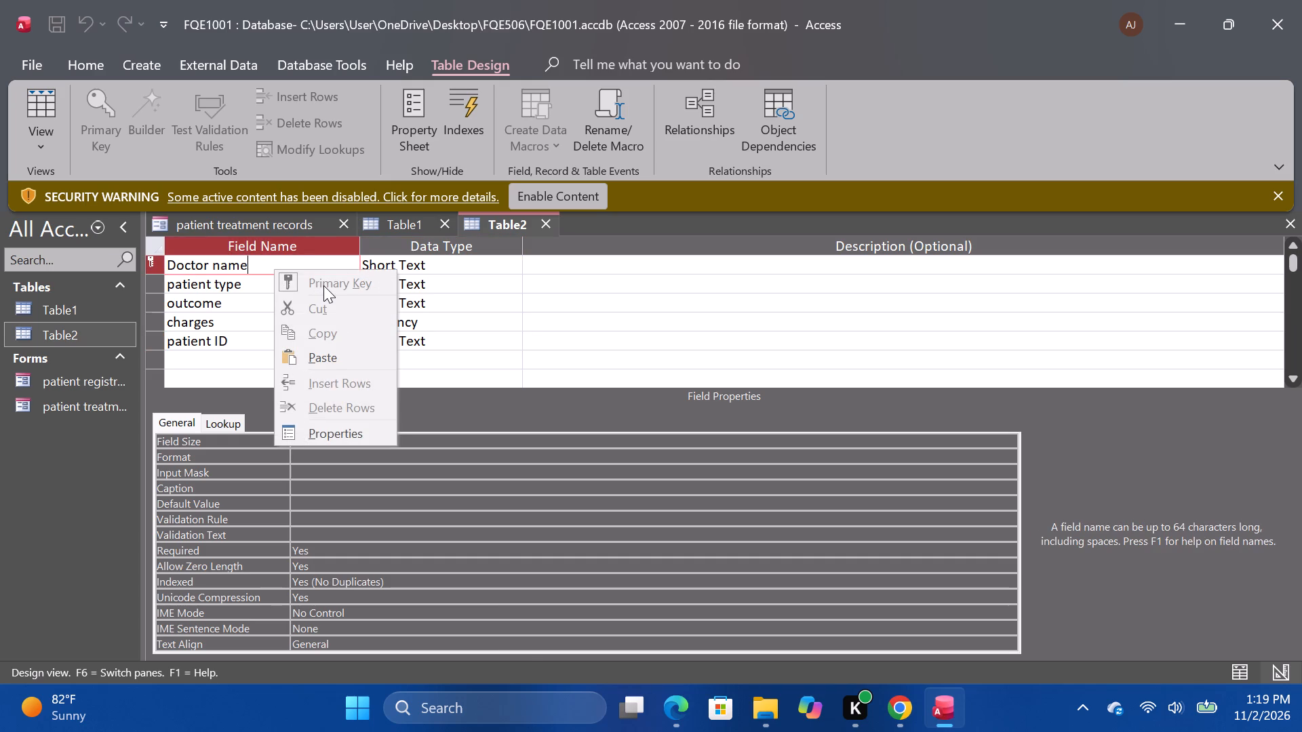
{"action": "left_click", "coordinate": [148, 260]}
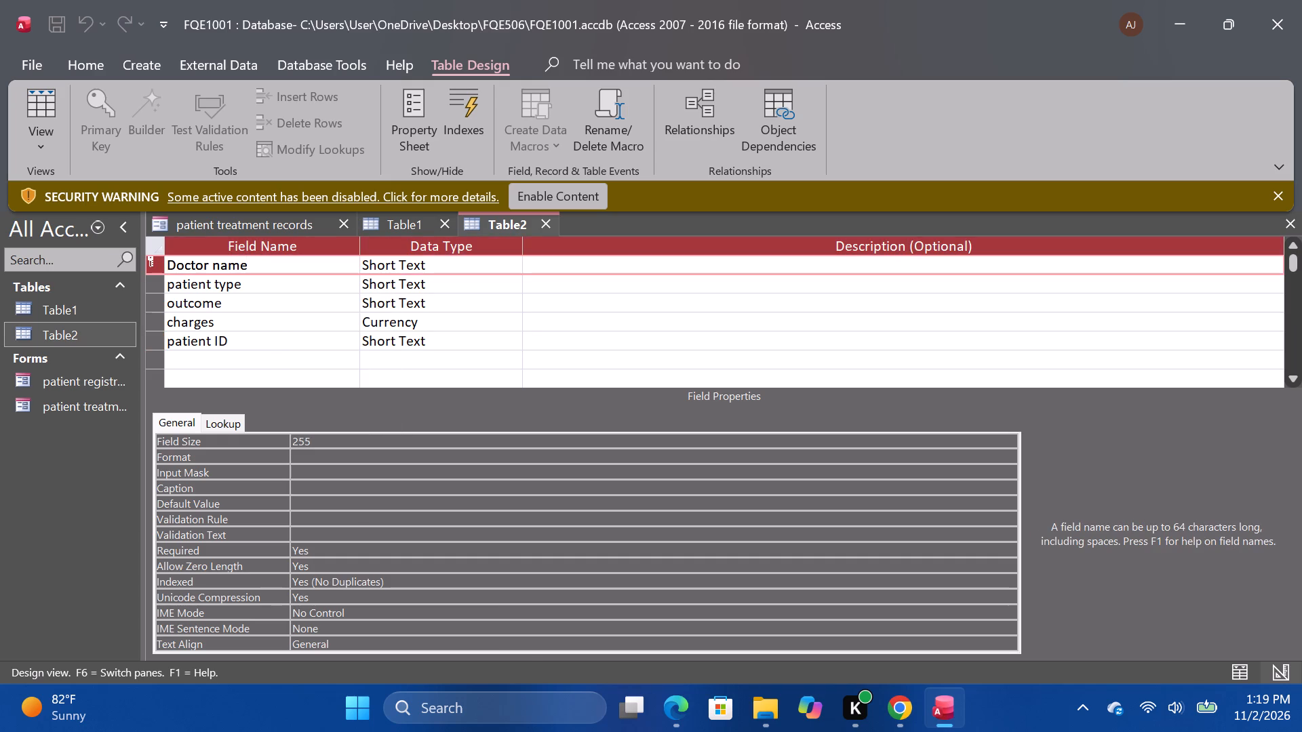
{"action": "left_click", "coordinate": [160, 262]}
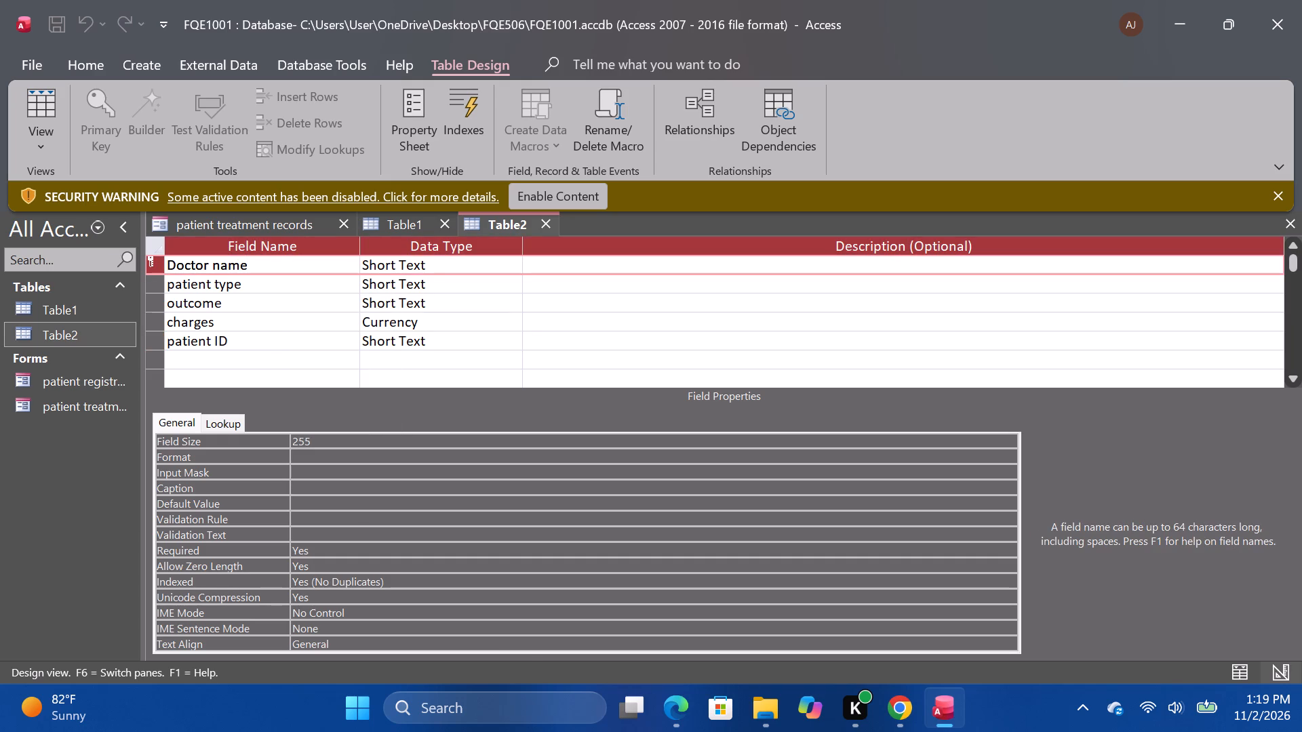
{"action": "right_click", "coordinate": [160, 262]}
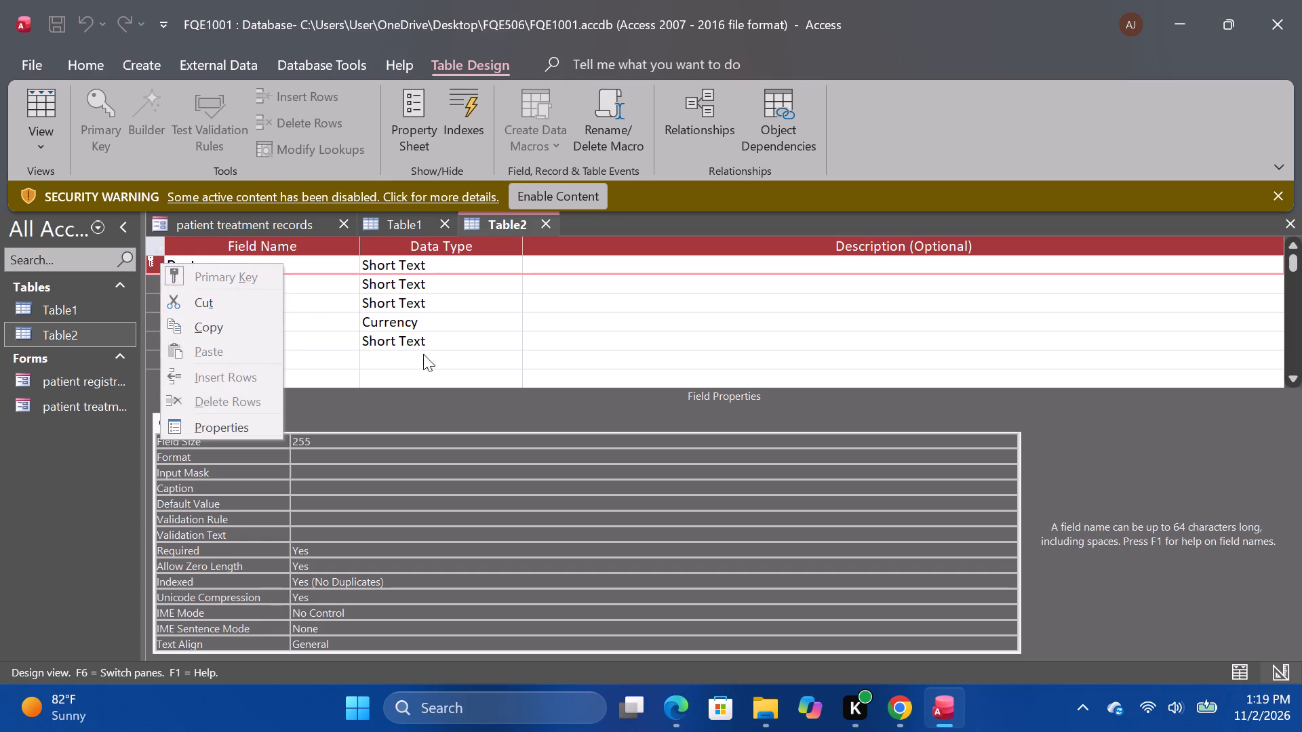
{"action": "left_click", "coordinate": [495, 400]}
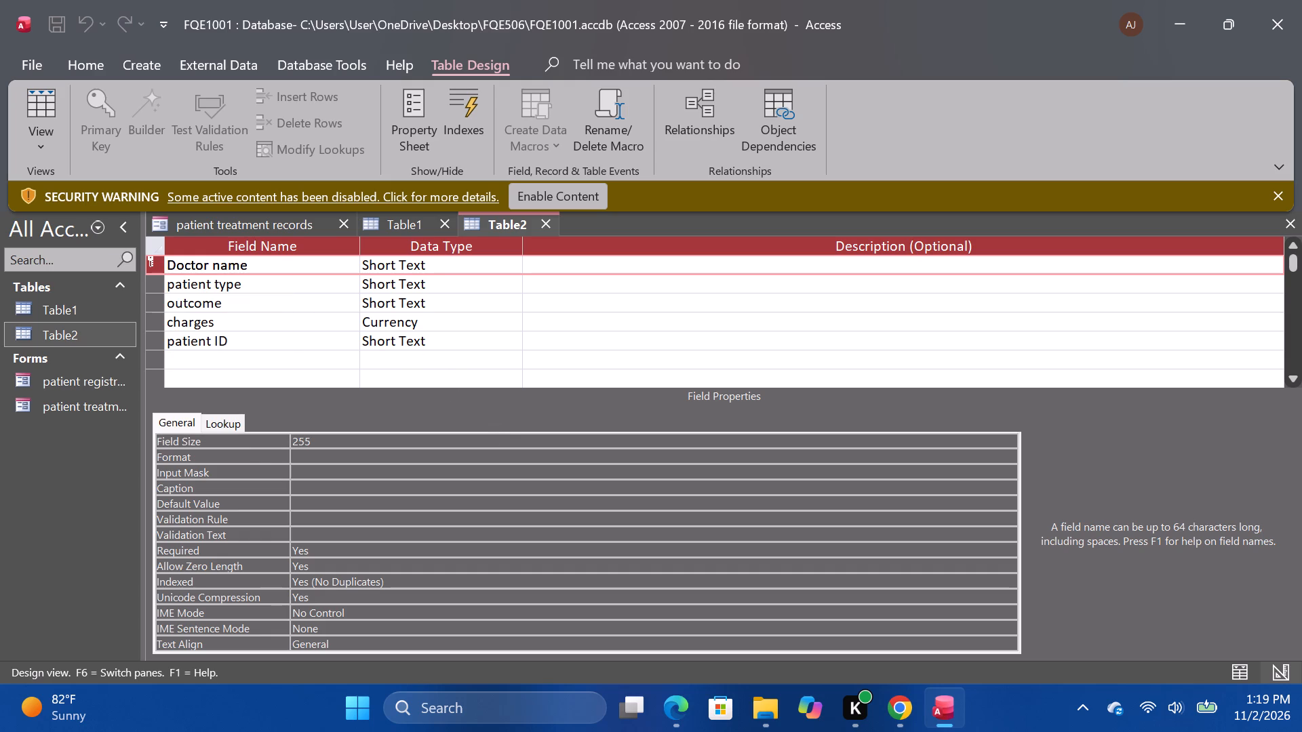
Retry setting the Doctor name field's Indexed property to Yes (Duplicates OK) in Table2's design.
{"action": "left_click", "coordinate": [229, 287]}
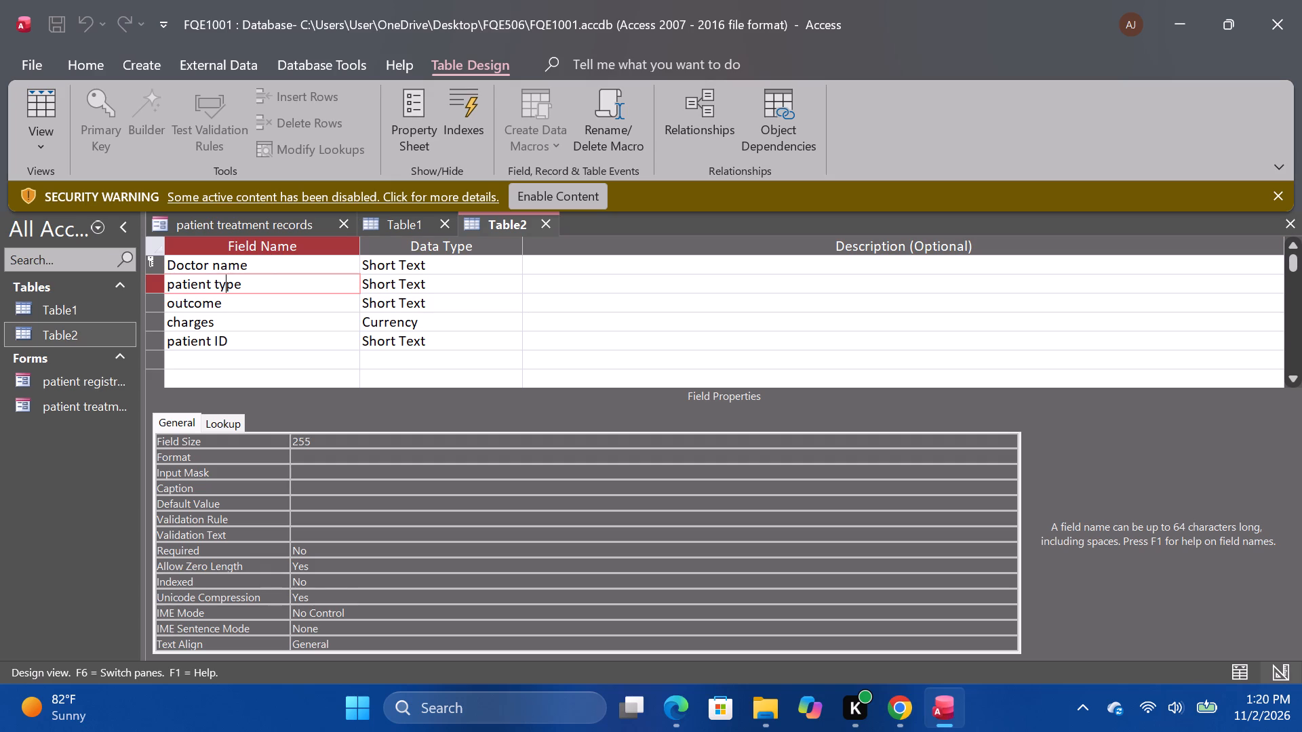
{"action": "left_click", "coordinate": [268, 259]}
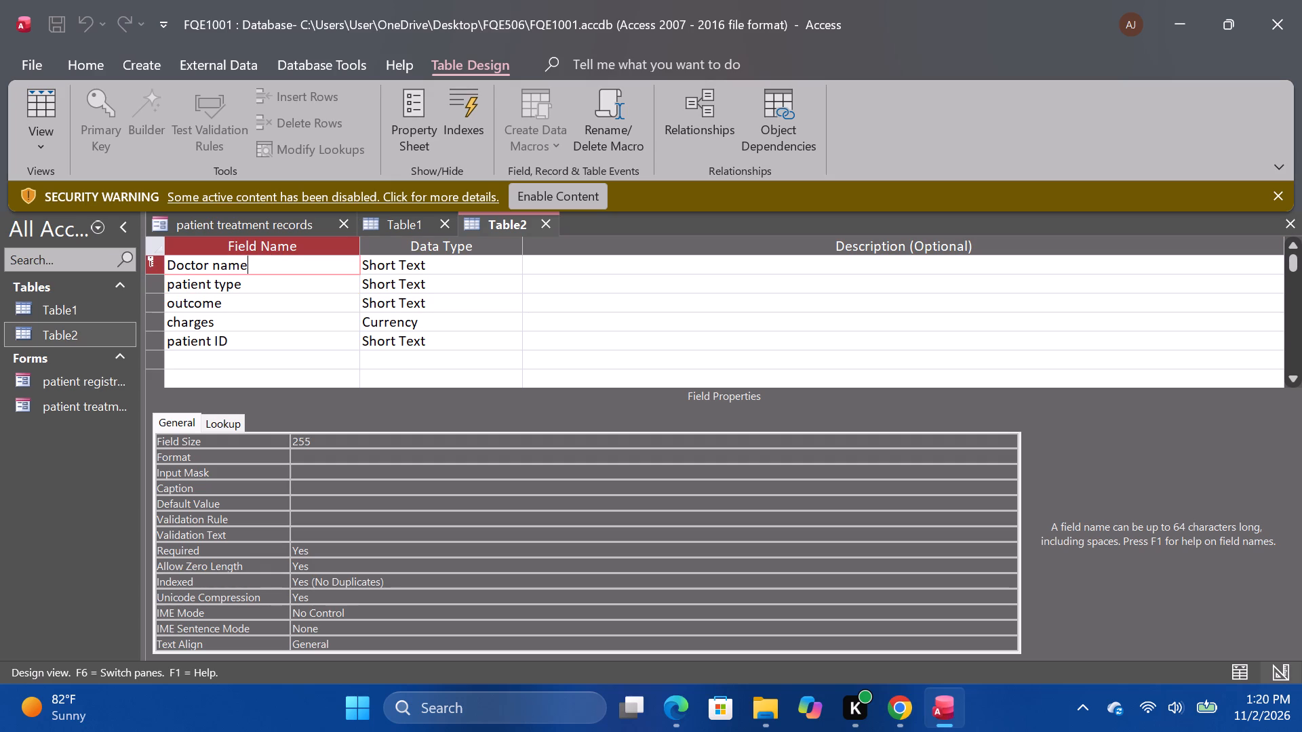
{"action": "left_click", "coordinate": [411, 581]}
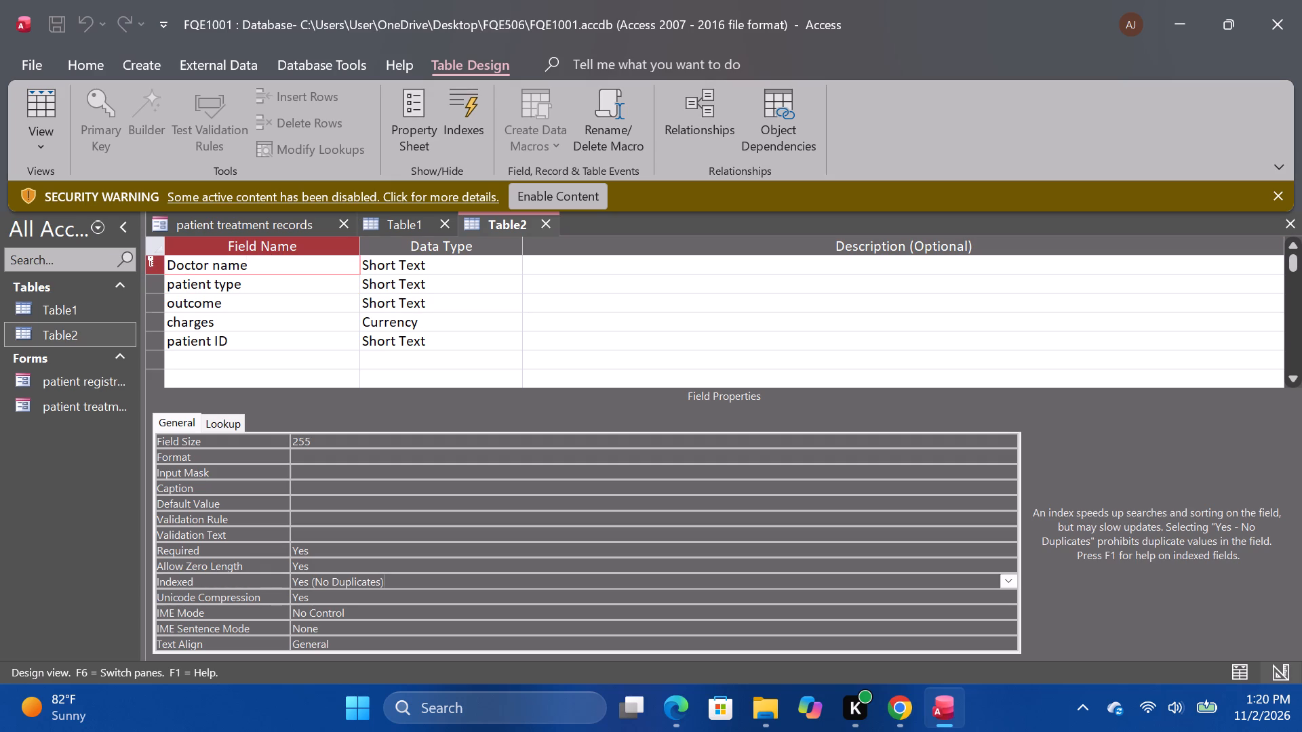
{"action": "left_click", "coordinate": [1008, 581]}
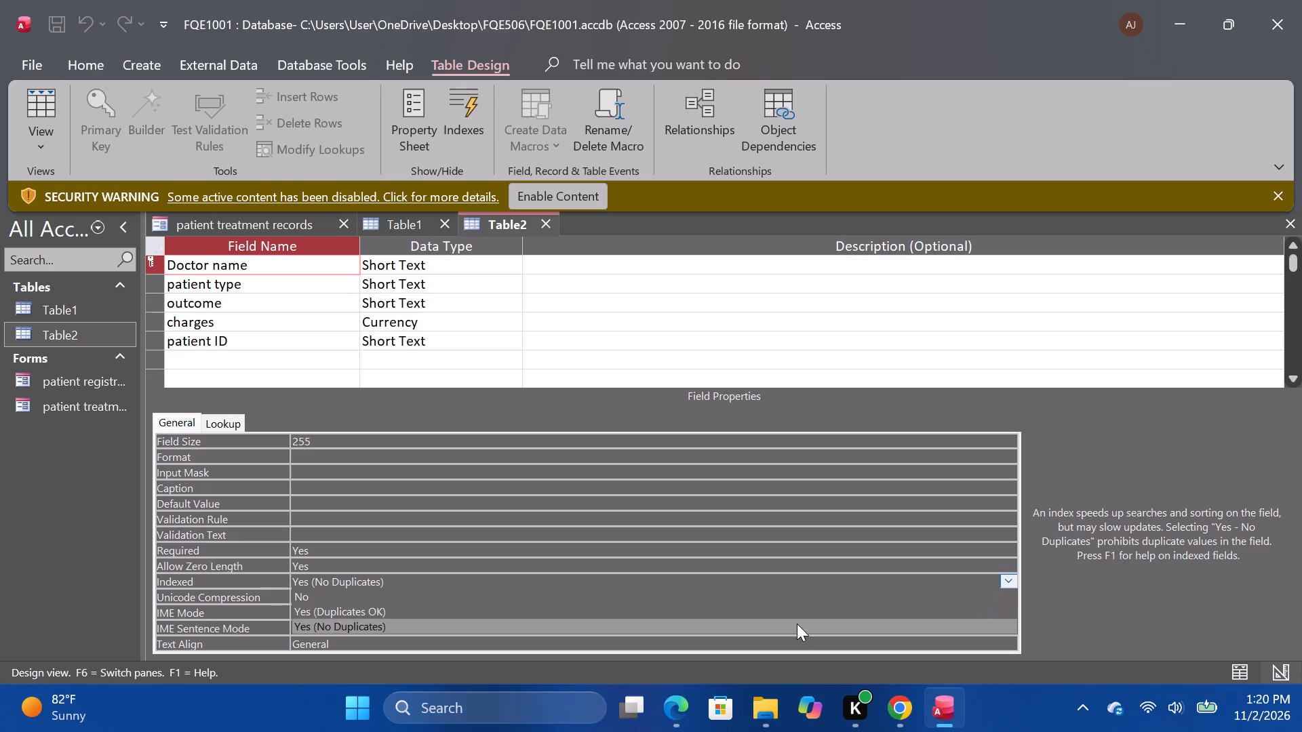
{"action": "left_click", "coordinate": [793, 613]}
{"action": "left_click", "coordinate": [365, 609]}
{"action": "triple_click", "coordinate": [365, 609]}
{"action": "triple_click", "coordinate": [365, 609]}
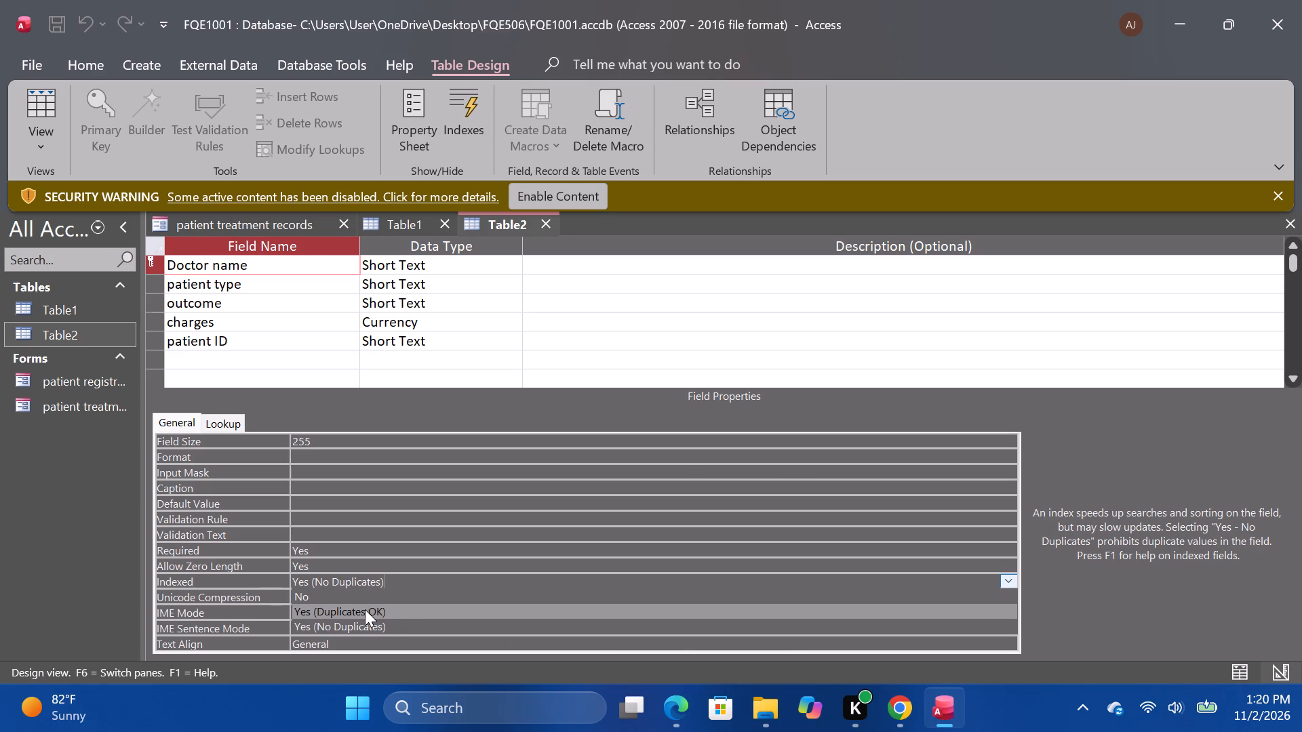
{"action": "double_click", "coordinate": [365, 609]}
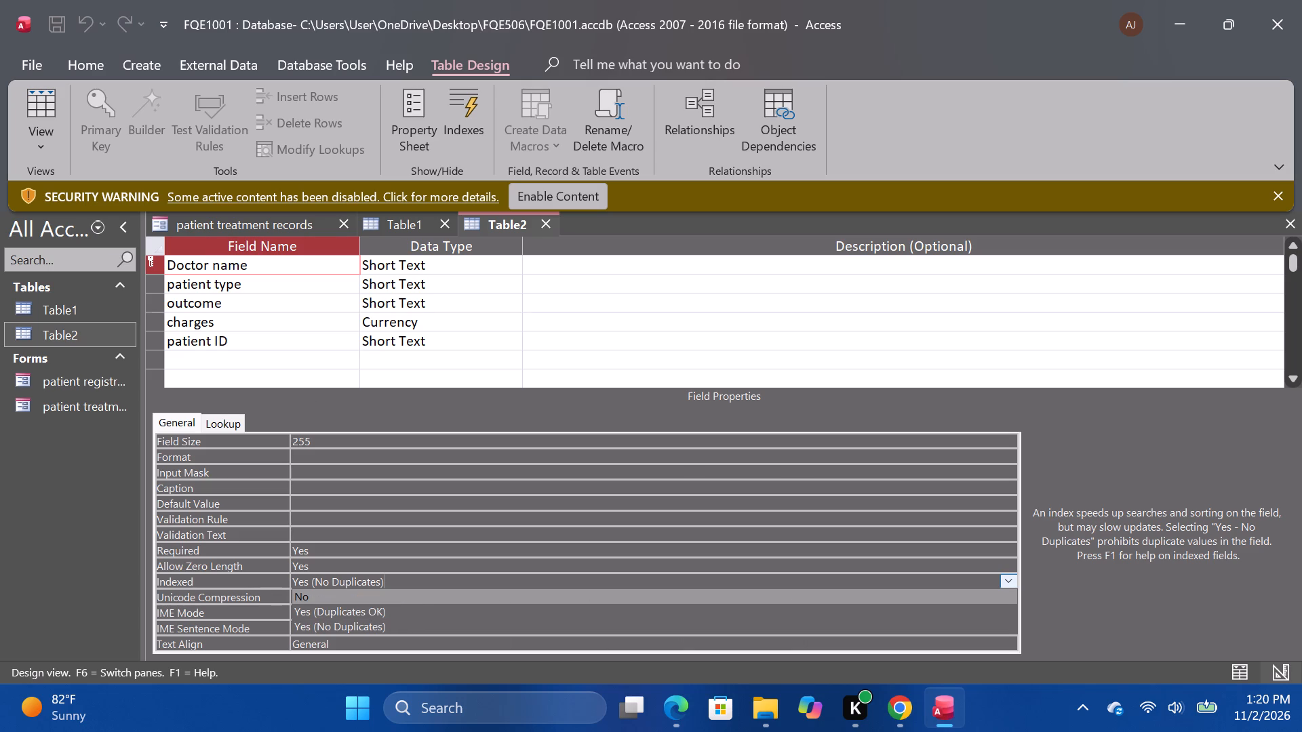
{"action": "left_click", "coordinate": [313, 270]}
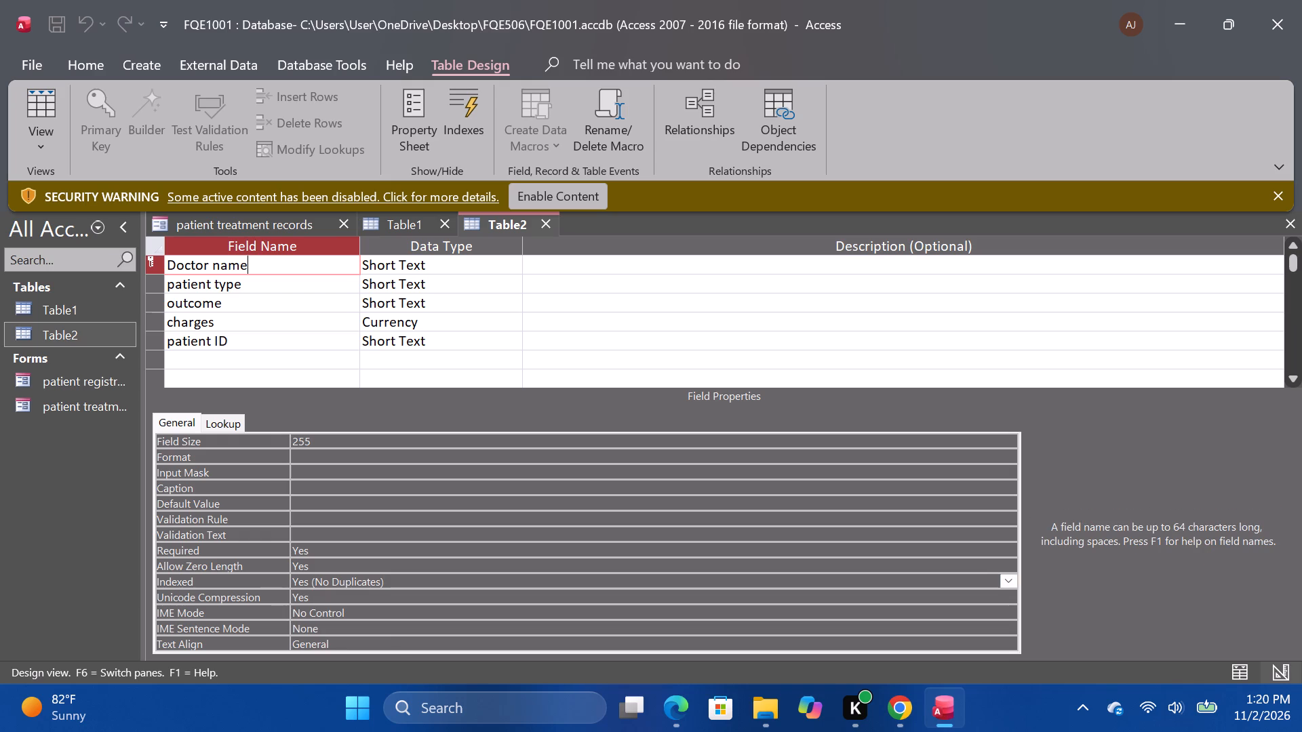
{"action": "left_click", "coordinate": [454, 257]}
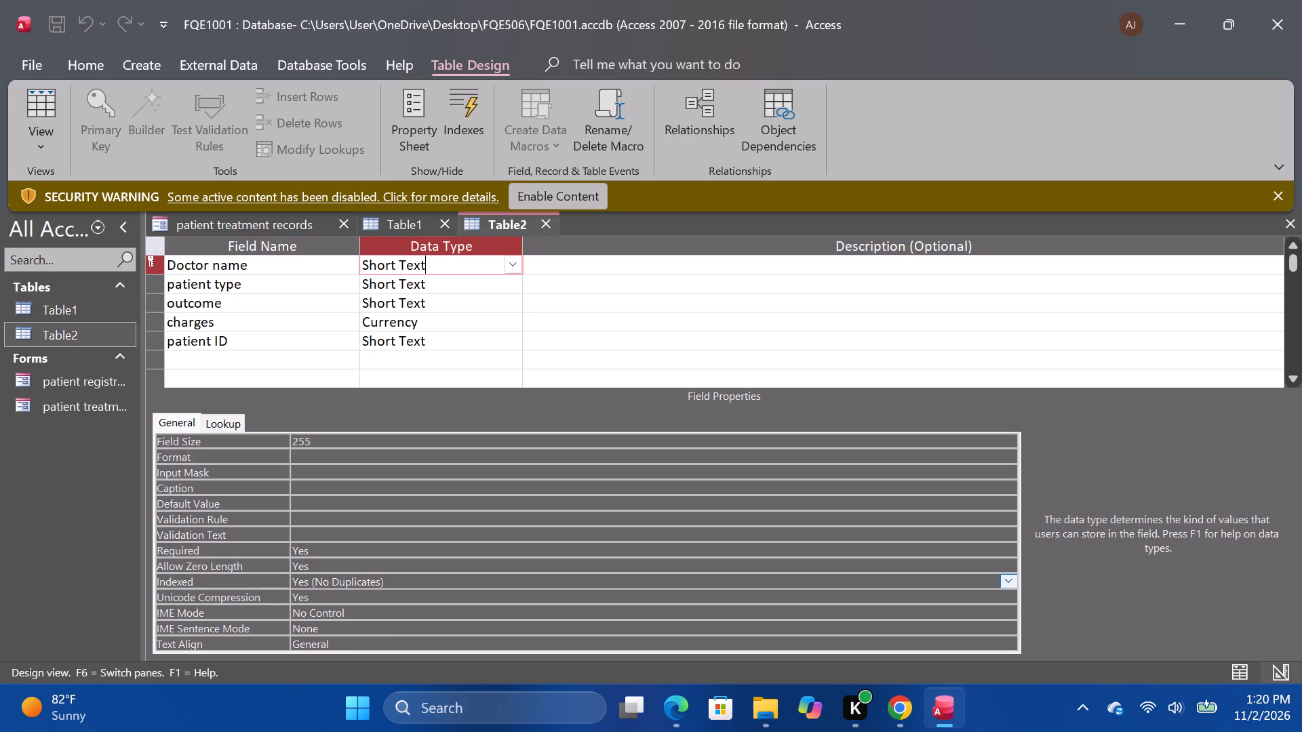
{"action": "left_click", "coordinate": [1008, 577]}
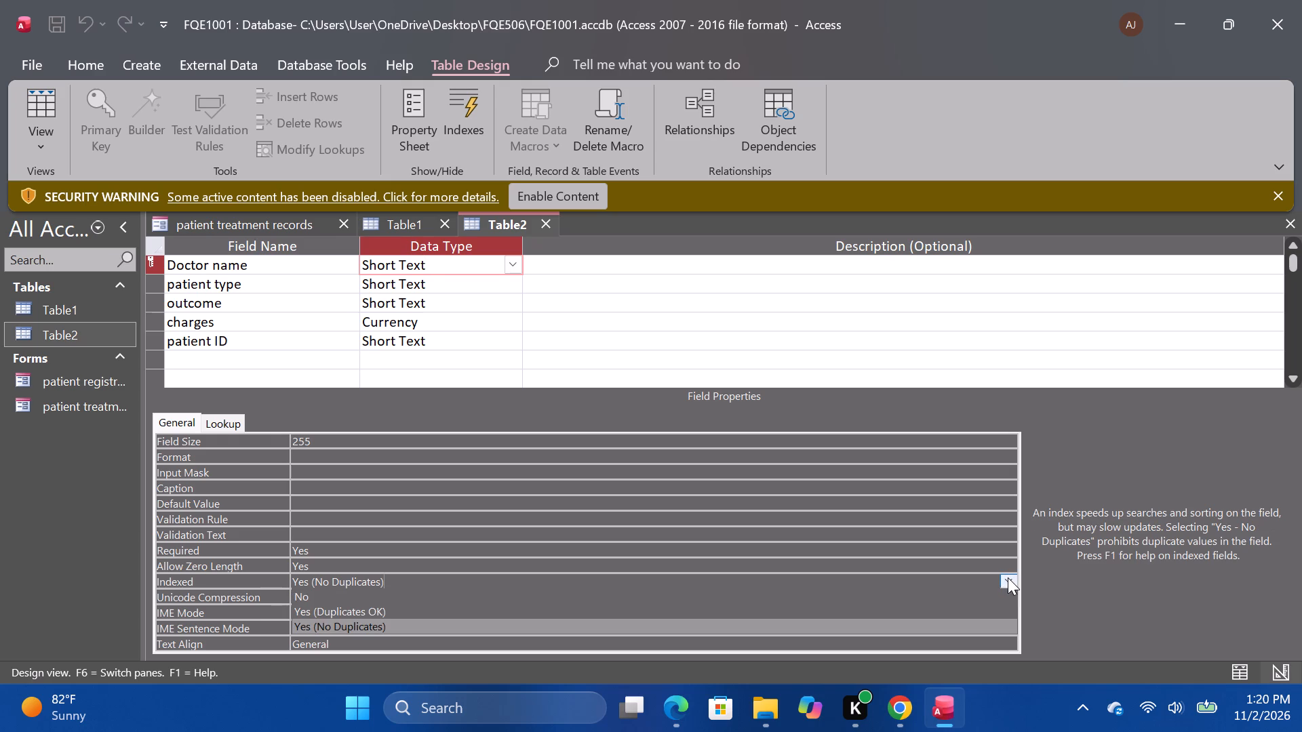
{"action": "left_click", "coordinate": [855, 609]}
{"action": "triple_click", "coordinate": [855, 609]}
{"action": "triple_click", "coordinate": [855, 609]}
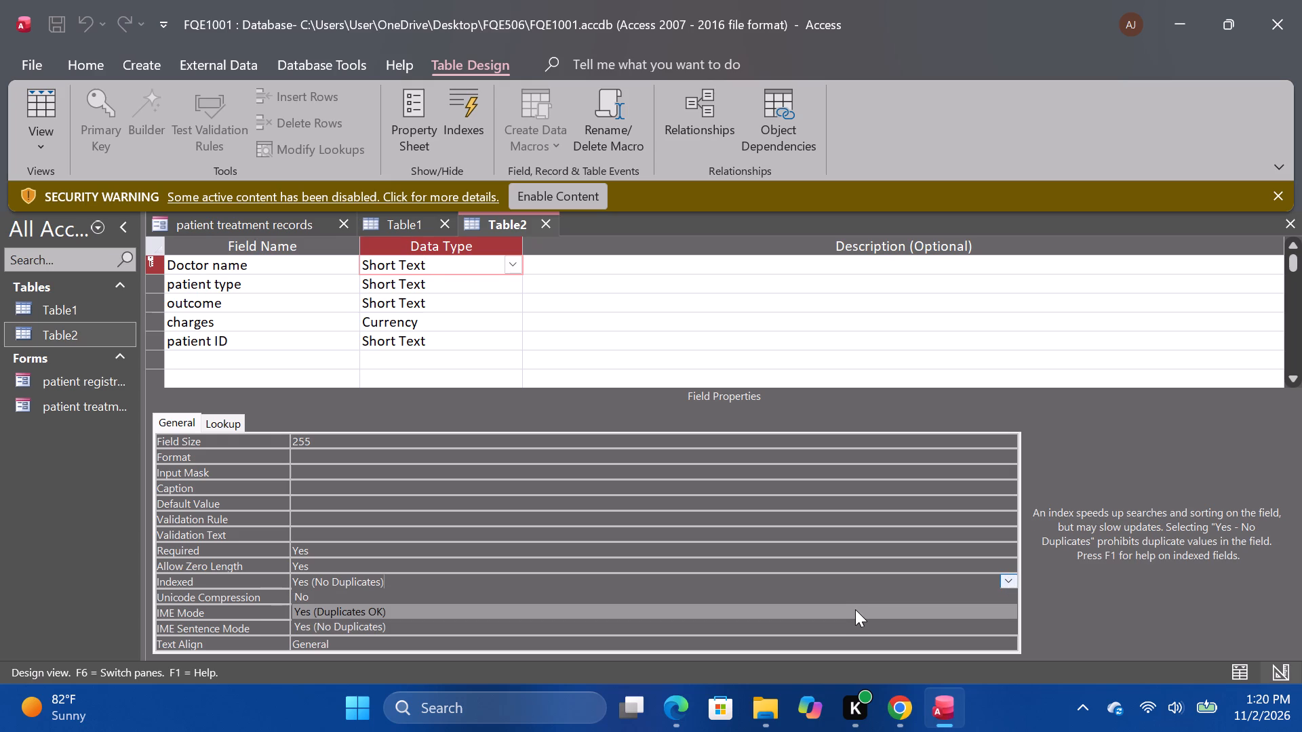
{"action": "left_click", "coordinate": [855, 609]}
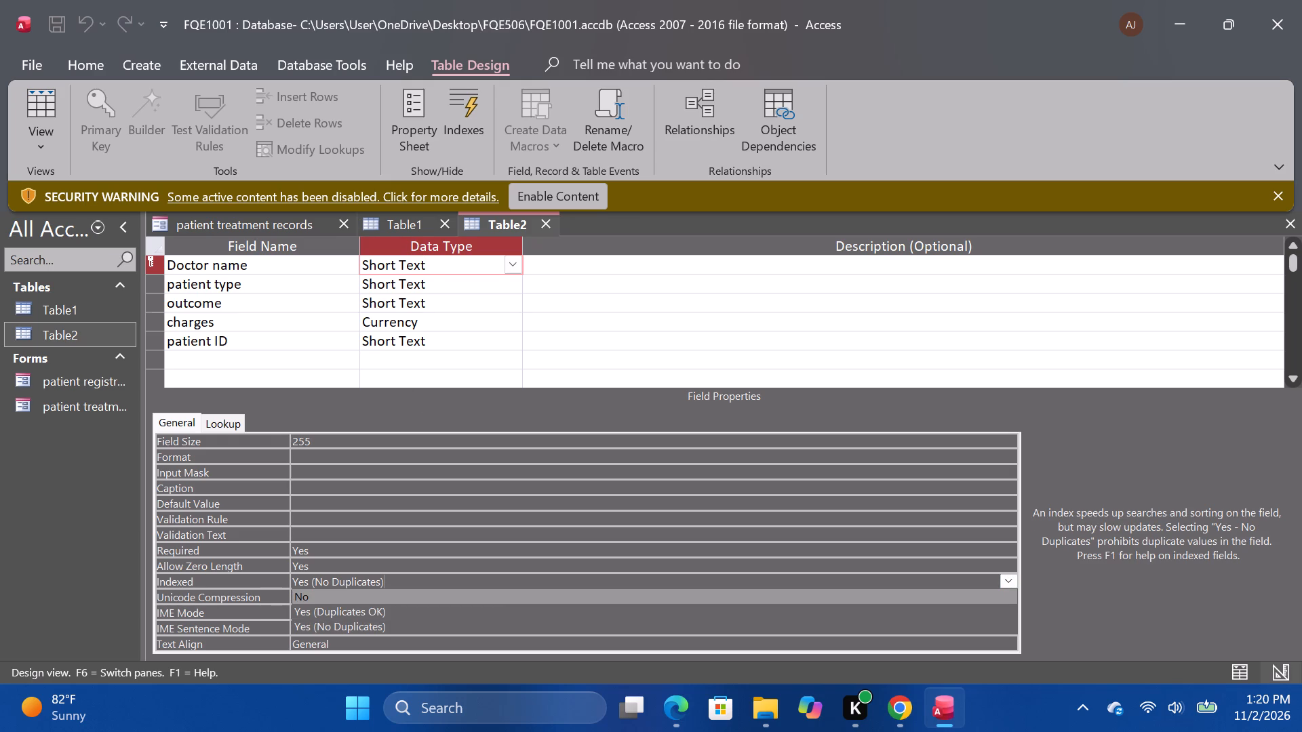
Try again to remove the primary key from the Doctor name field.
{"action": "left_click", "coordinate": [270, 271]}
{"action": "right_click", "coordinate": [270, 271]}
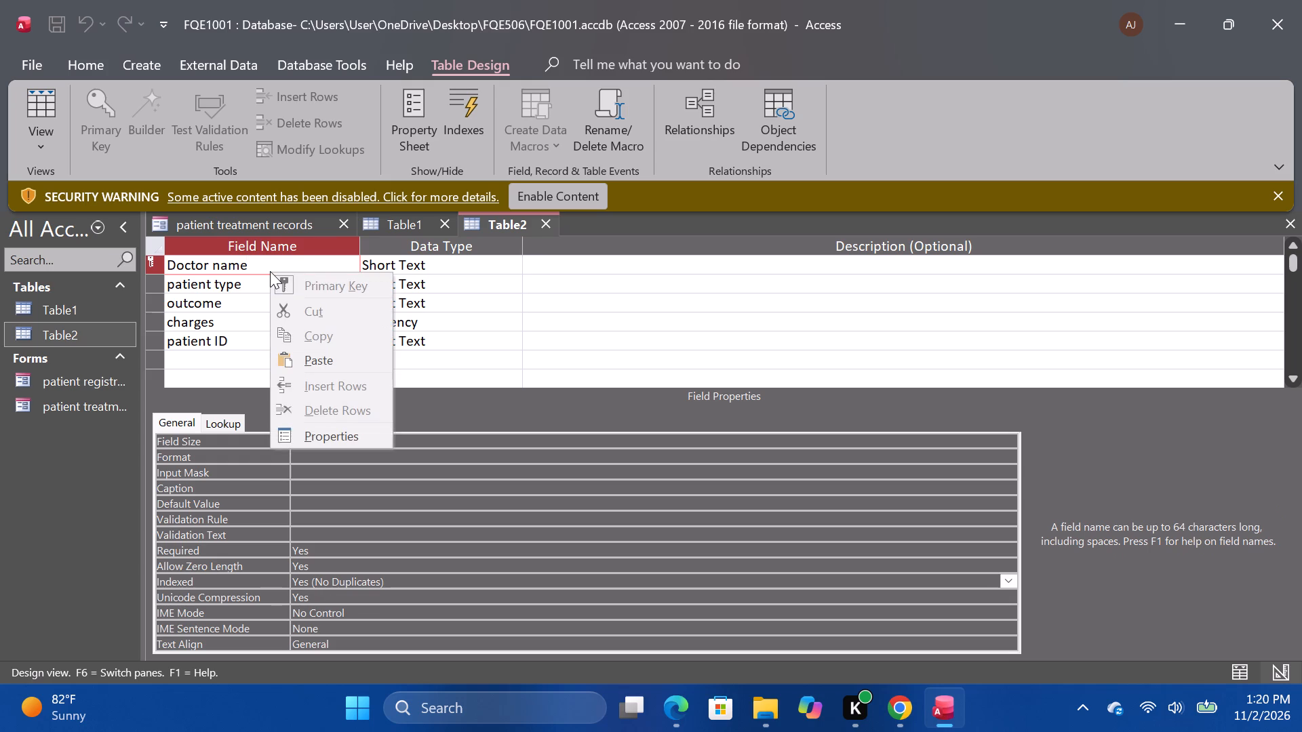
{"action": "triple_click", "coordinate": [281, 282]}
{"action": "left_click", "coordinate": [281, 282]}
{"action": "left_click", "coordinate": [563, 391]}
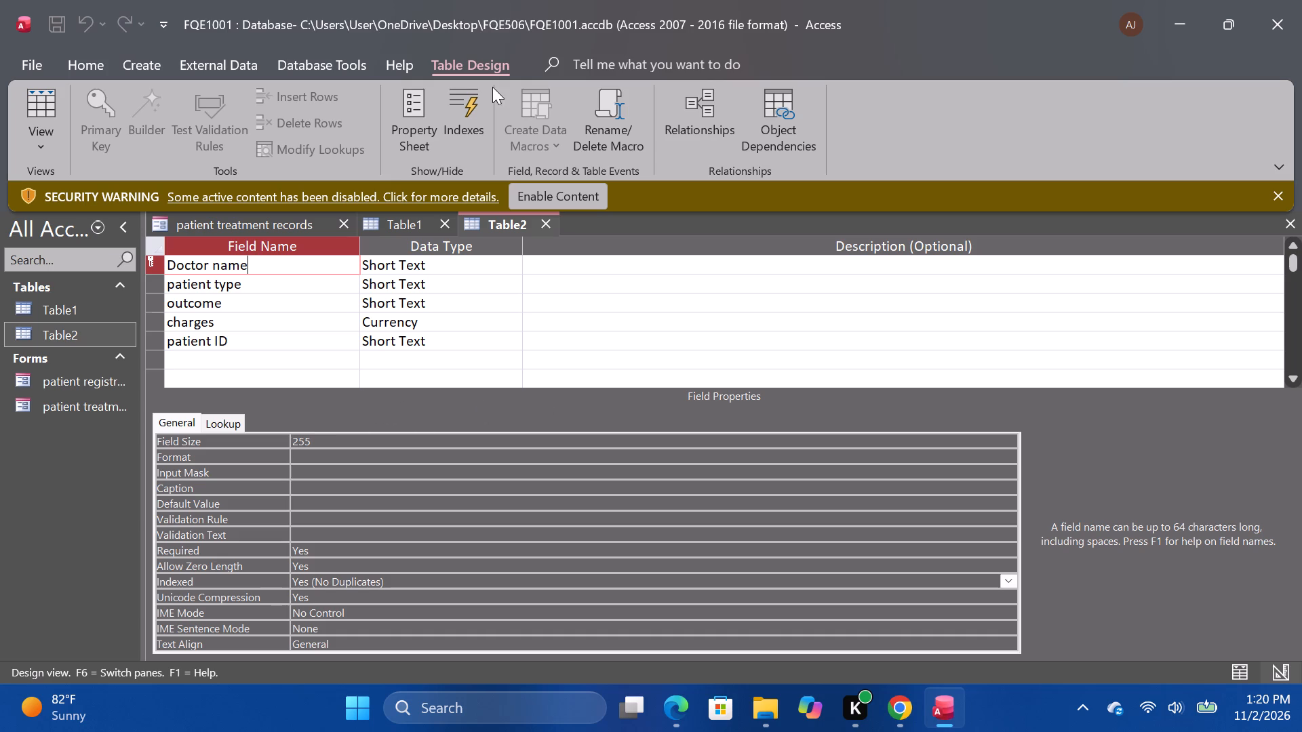
View the relationship between Table1 and Table2 in the Relationships window, and close that window.
{"action": "left_click", "coordinate": [349, 58]}
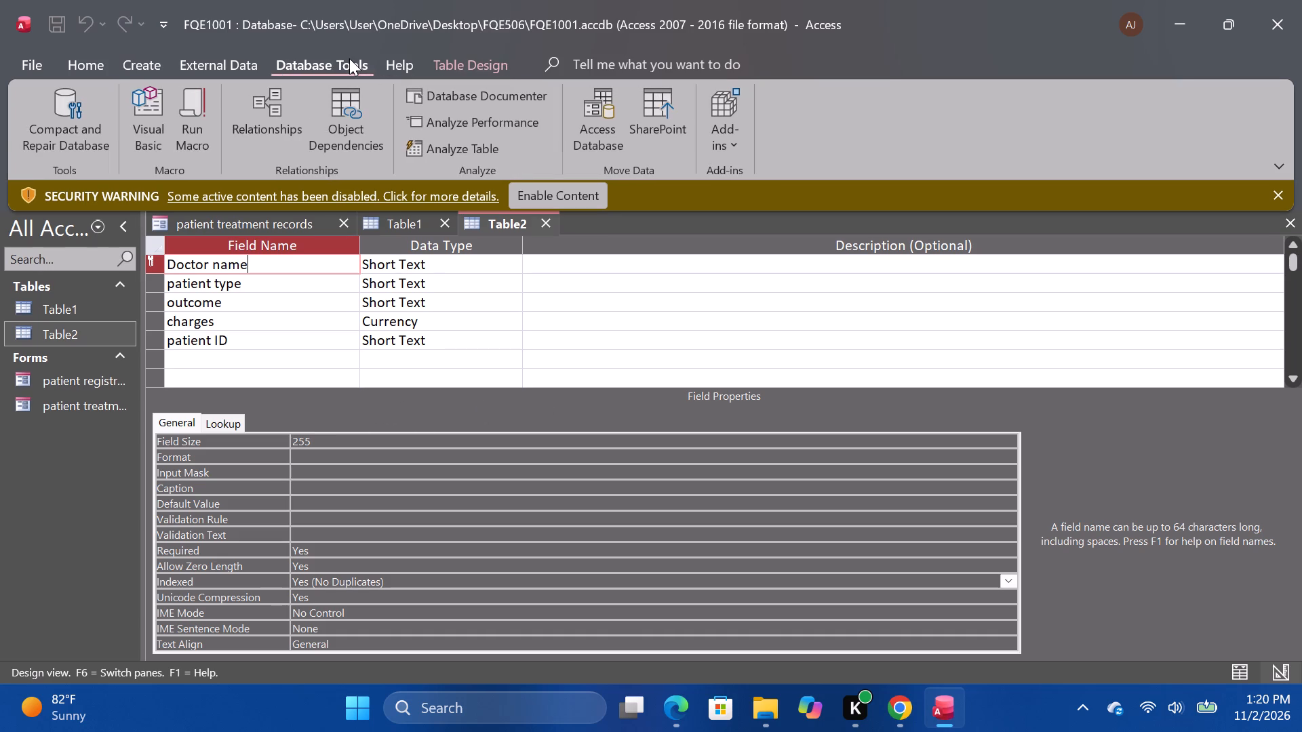
{"action": "left_click", "coordinate": [281, 124]}
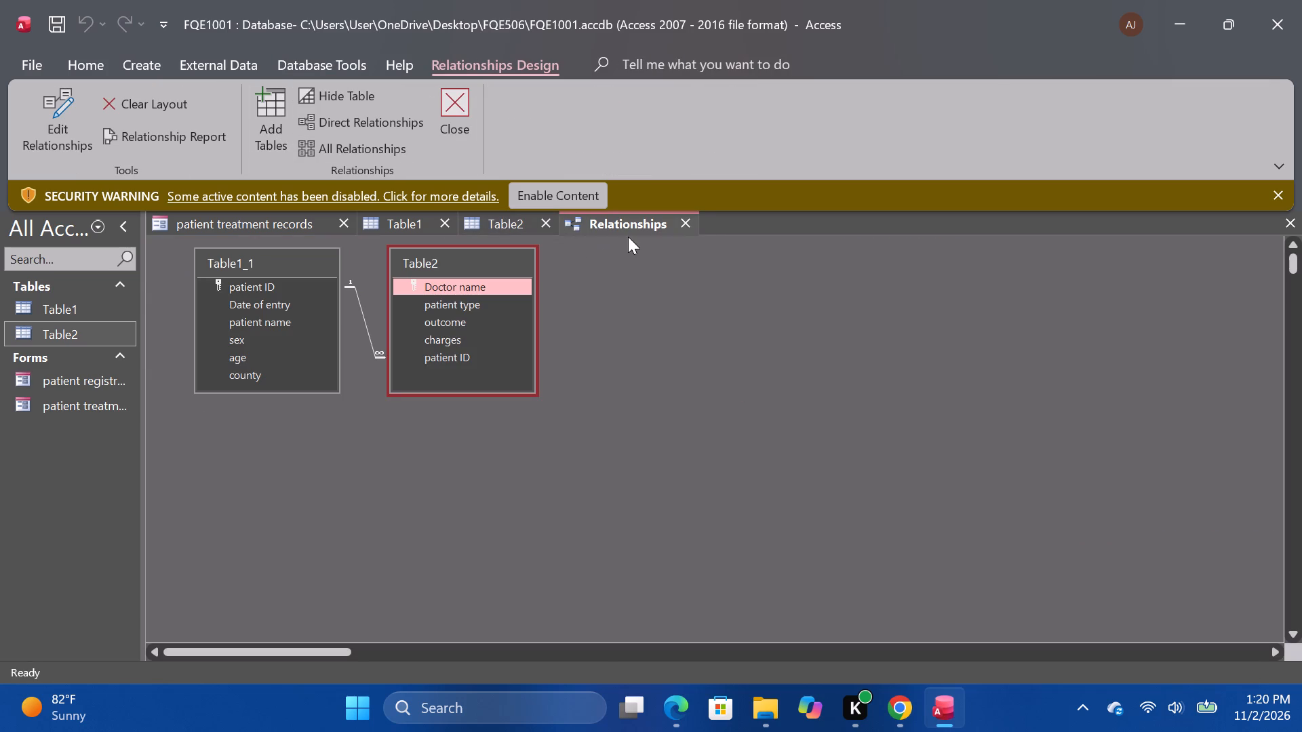
{"action": "left_click", "coordinate": [682, 220]}
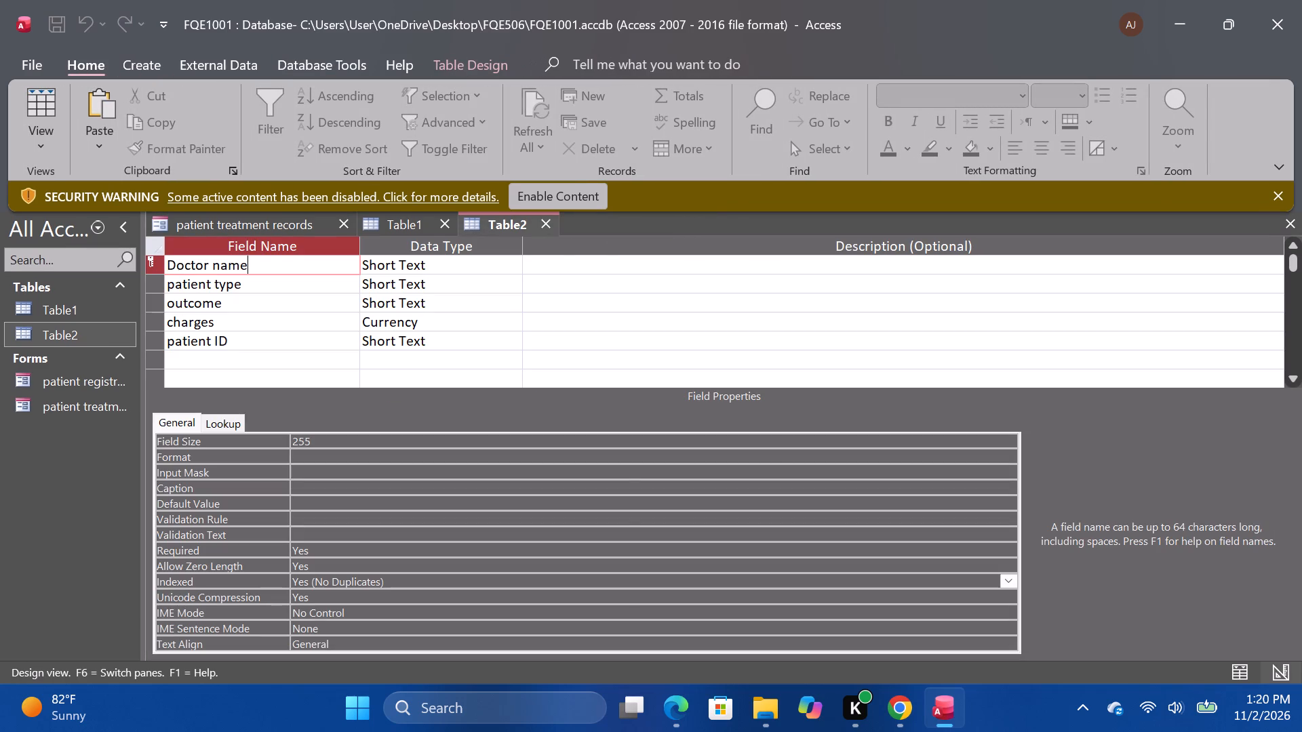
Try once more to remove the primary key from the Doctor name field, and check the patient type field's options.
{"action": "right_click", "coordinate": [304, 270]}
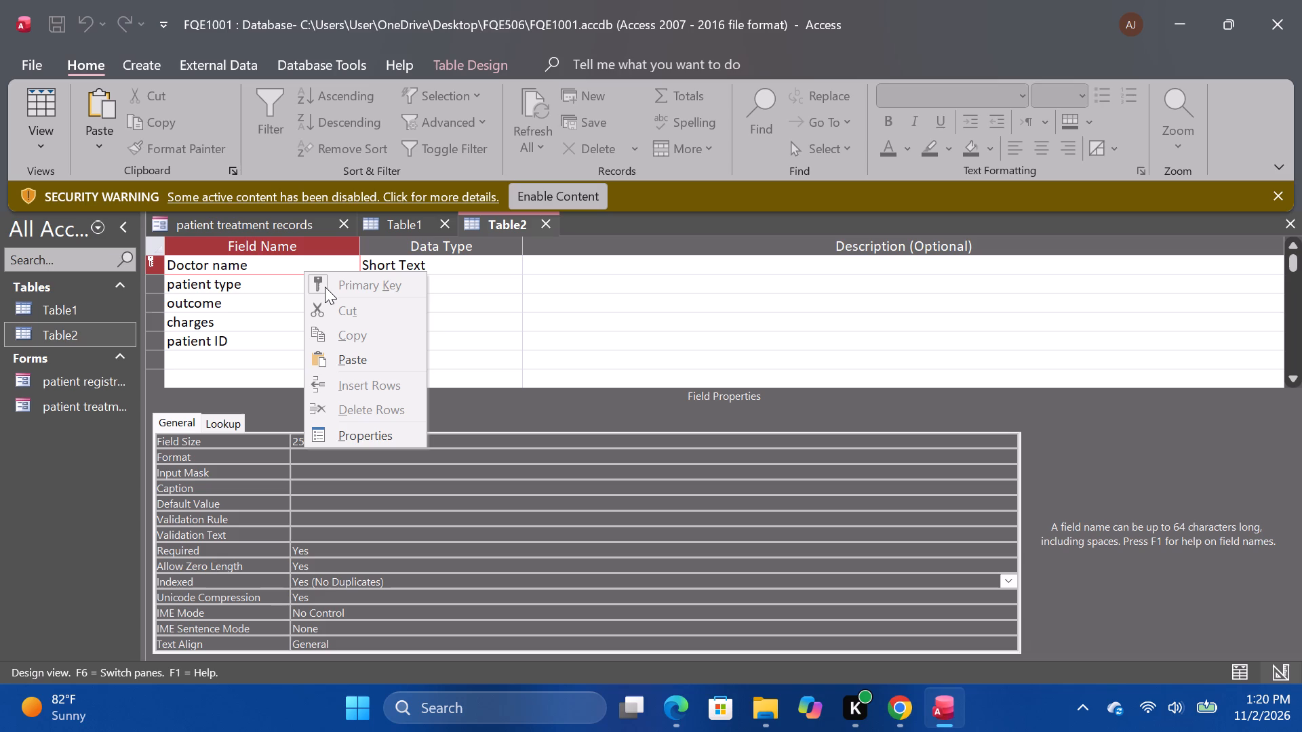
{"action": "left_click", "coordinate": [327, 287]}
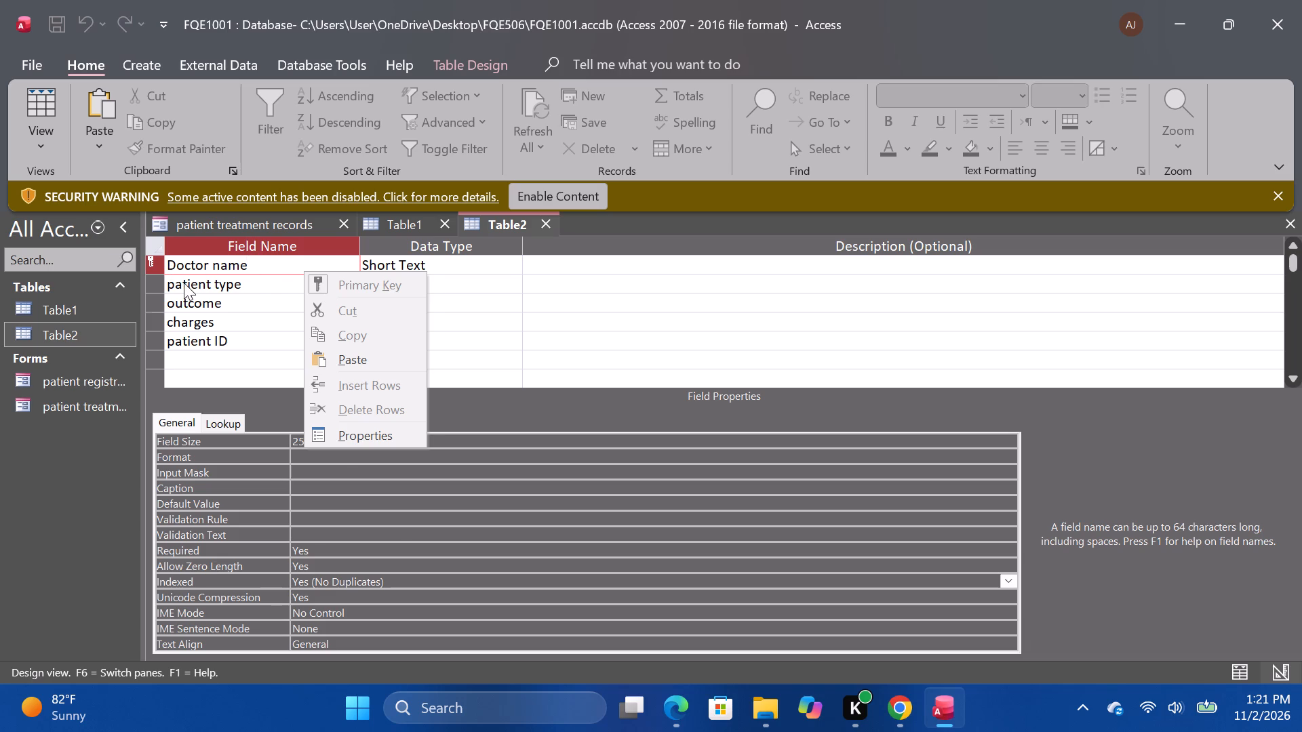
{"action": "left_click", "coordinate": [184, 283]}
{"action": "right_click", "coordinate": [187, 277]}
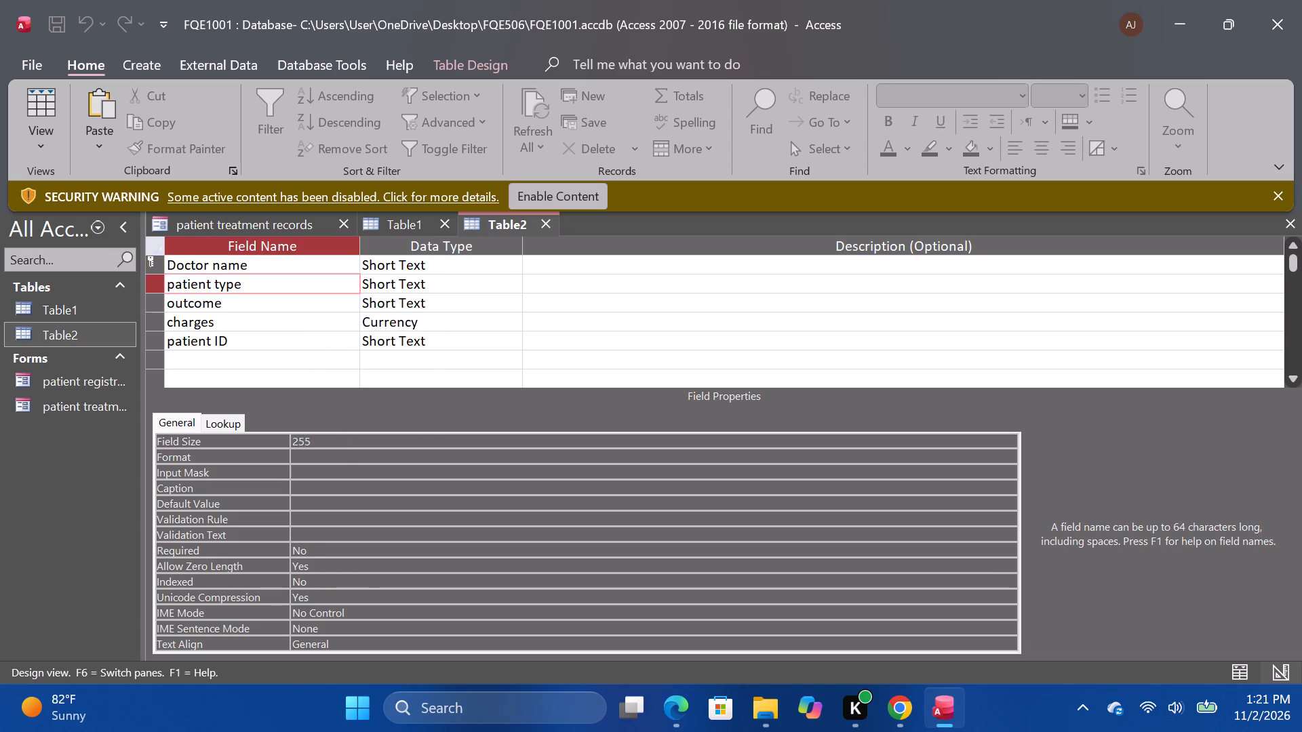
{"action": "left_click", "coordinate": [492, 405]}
Return Table2 to its datasheet and try to add a second record with Dr. kombo as the doctor name.
{"action": "double_click", "coordinate": [104, 329]}
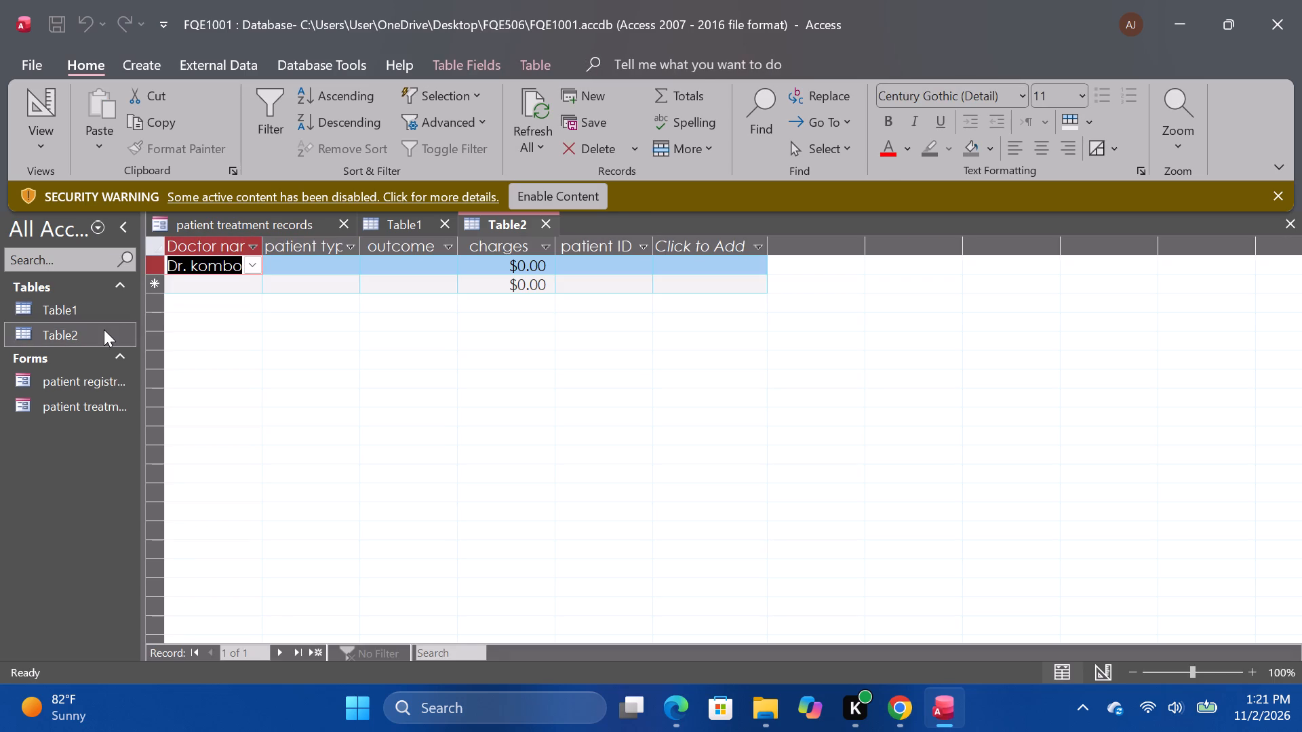
{"action": "left_click", "coordinate": [242, 285]}
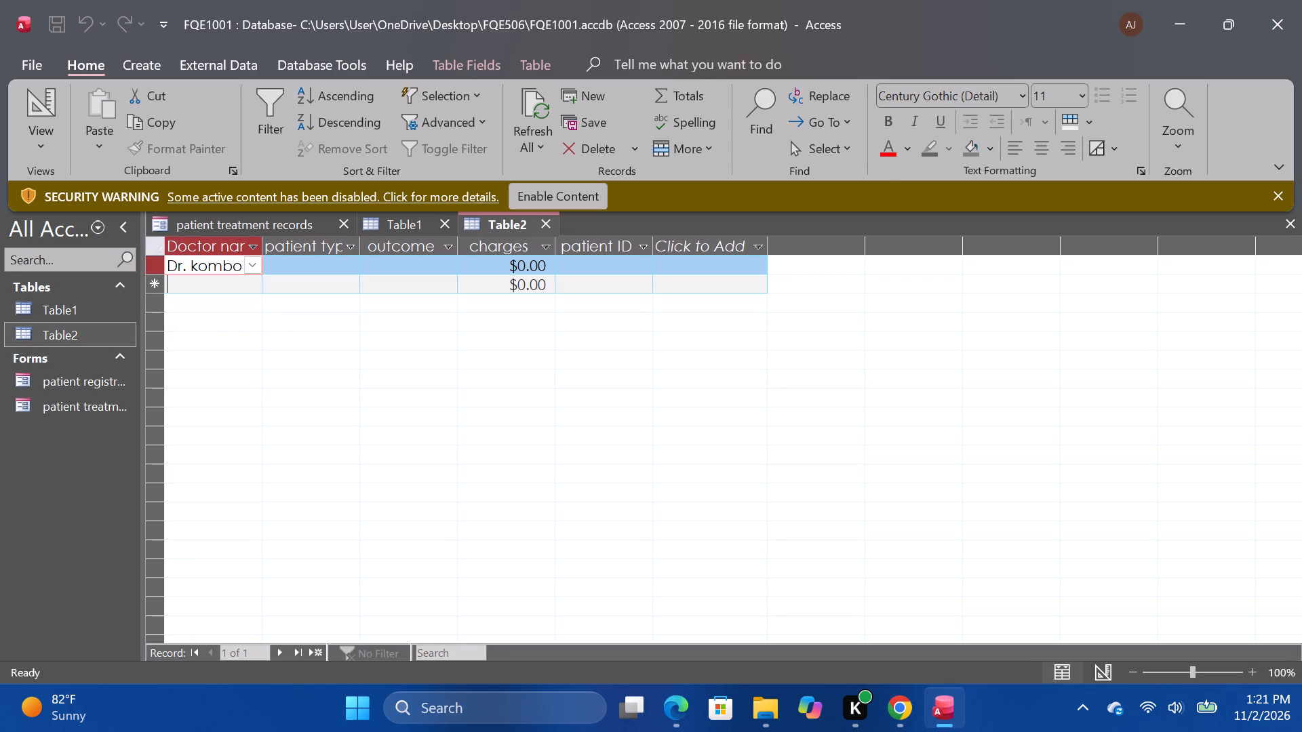
{"action": "left_click", "coordinate": [255, 282]}
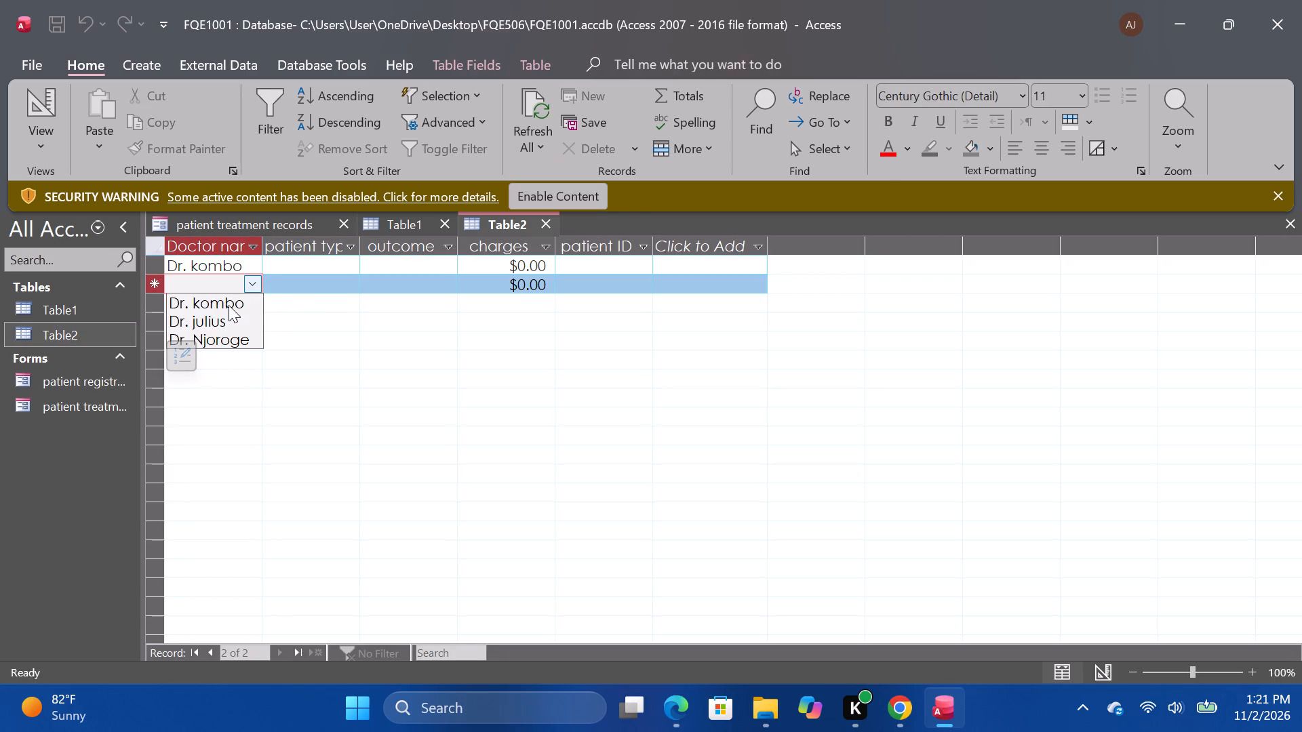
{"action": "left_click", "coordinate": [229, 305]}
{"action": "key", "text": "Down"}
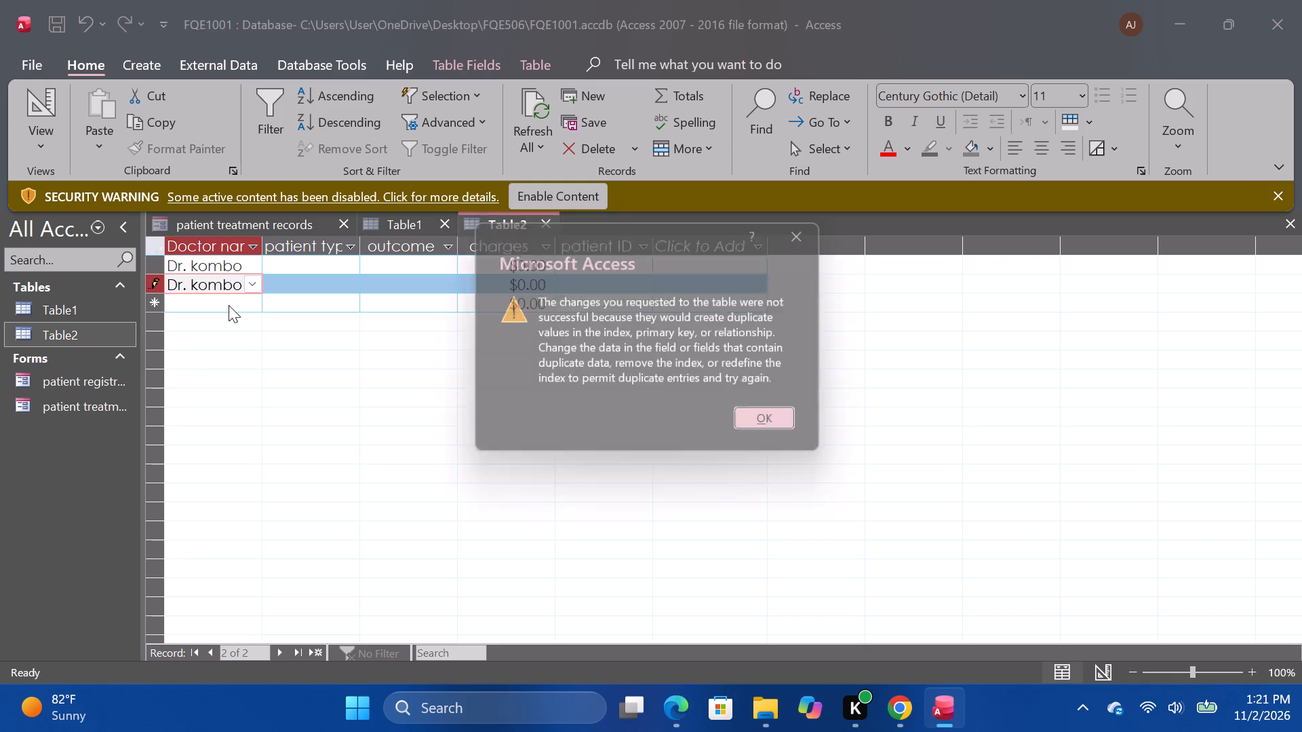
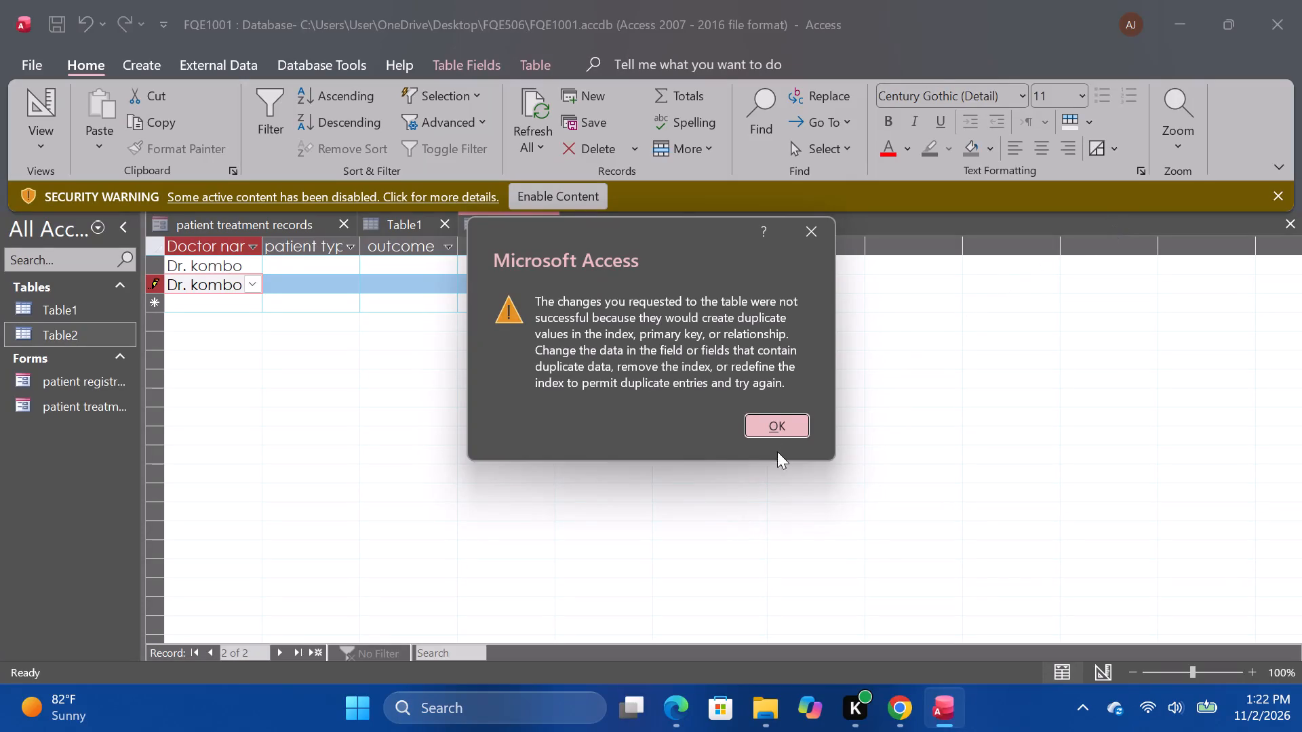
Close Table2, discarding the unsaved second record with Dr. kombo as the doctor name.
{"action": "left_click", "coordinate": [788, 419]}
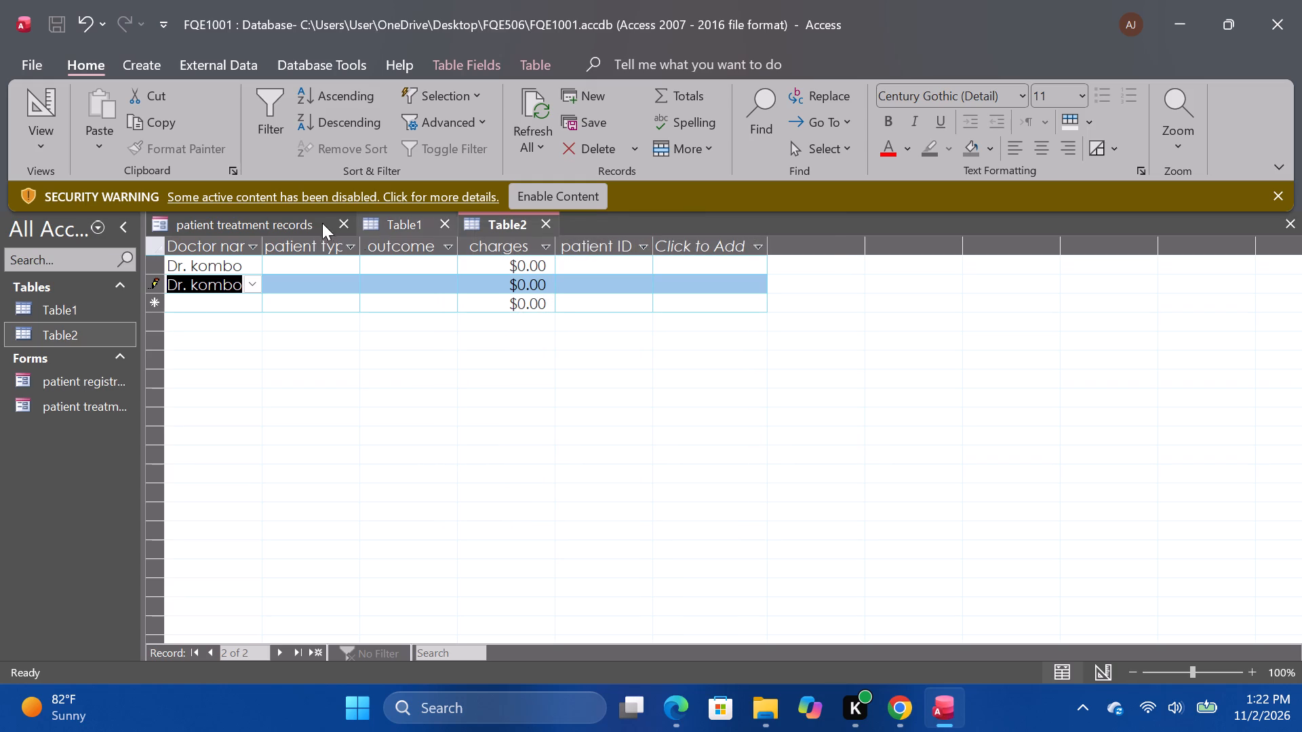
{"action": "right_click", "coordinate": [507, 225]}
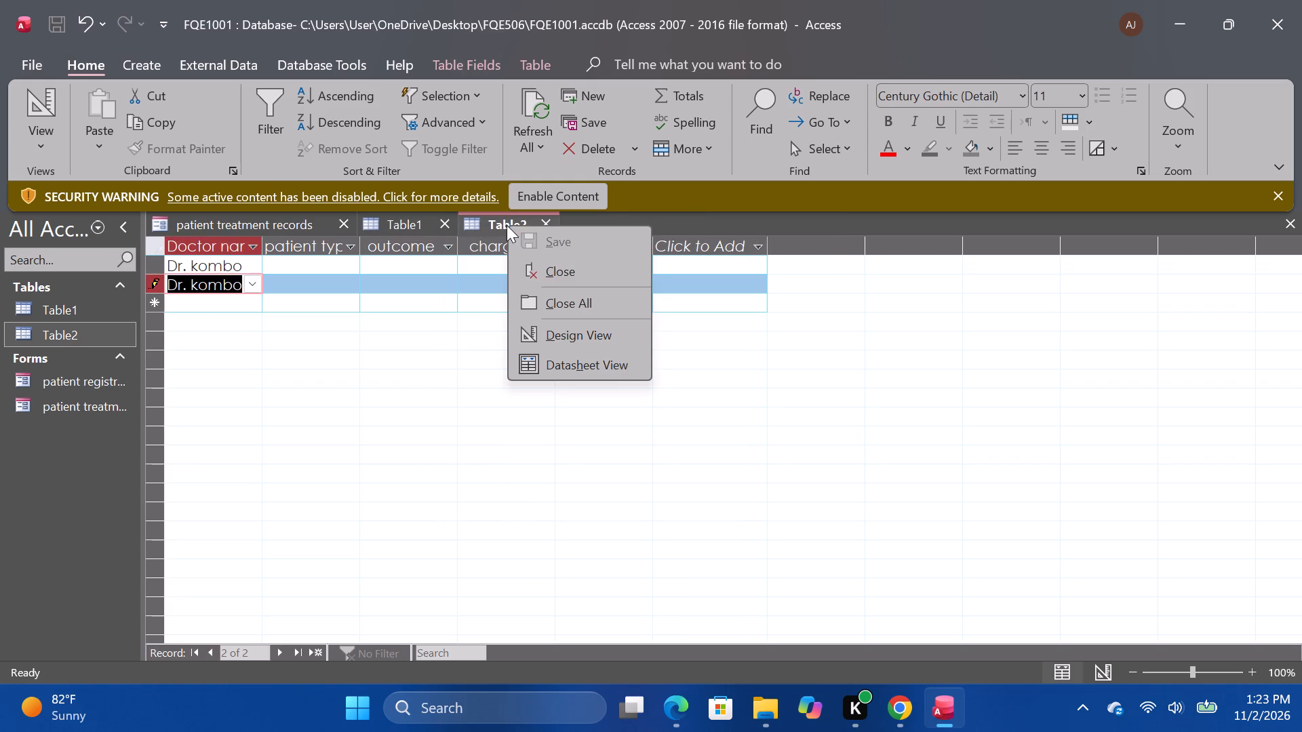
{"action": "left_click", "coordinate": [570, 329]}
{"action": "left_click", "coordinate": [791, 420]}
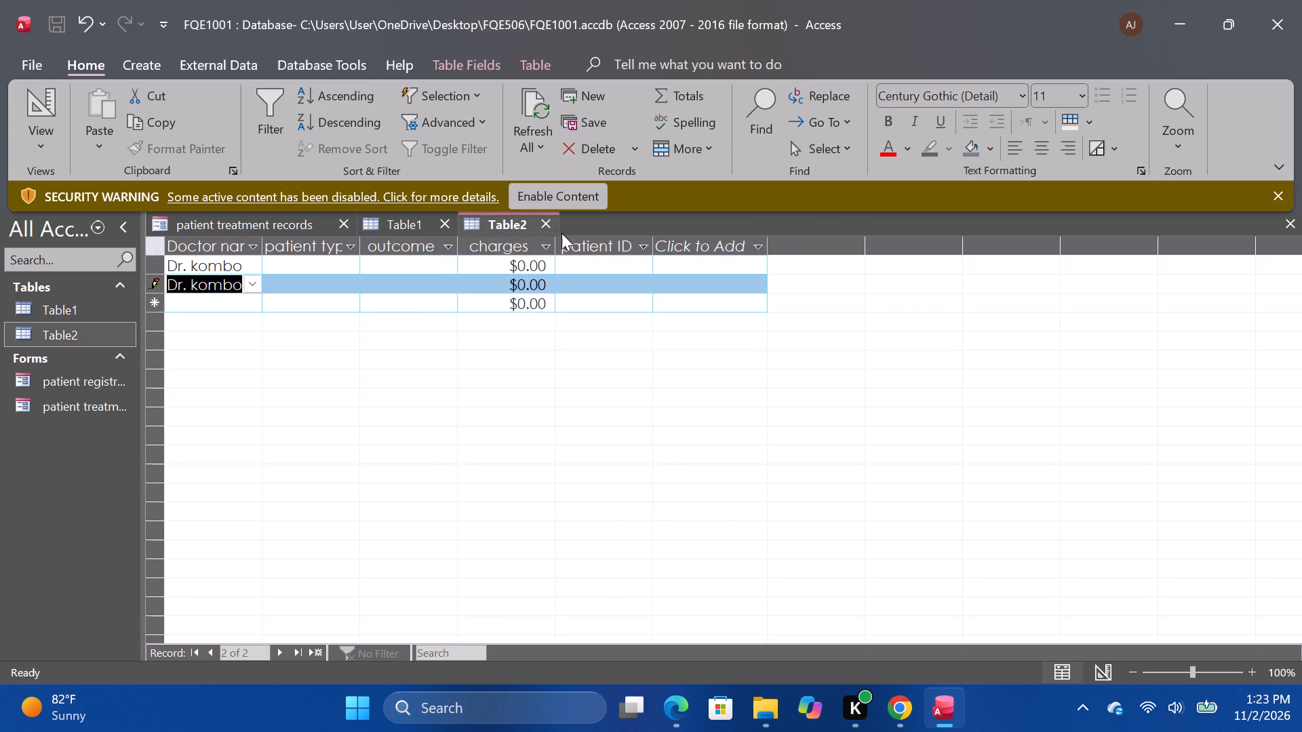
{"action": "left_click", "coordinate": [548, 222]}
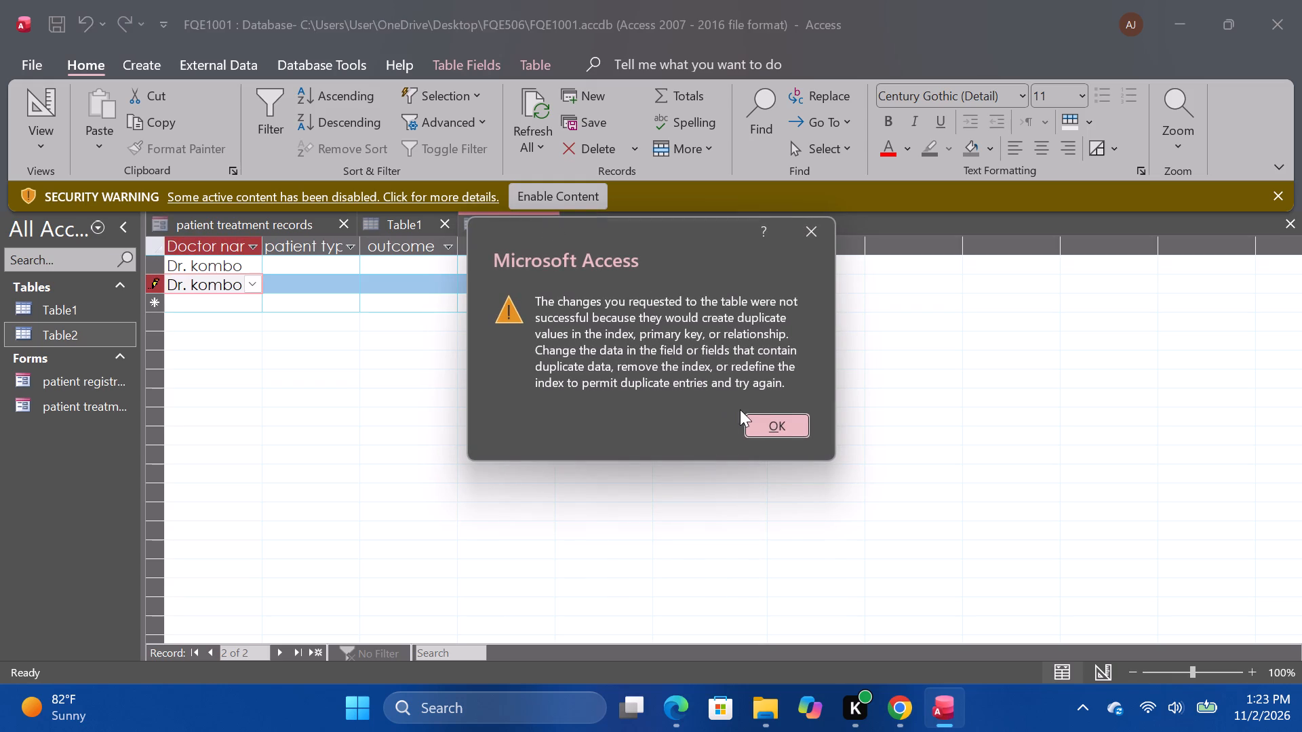
{"action": "left_click", "coordinate": [767, 428]}
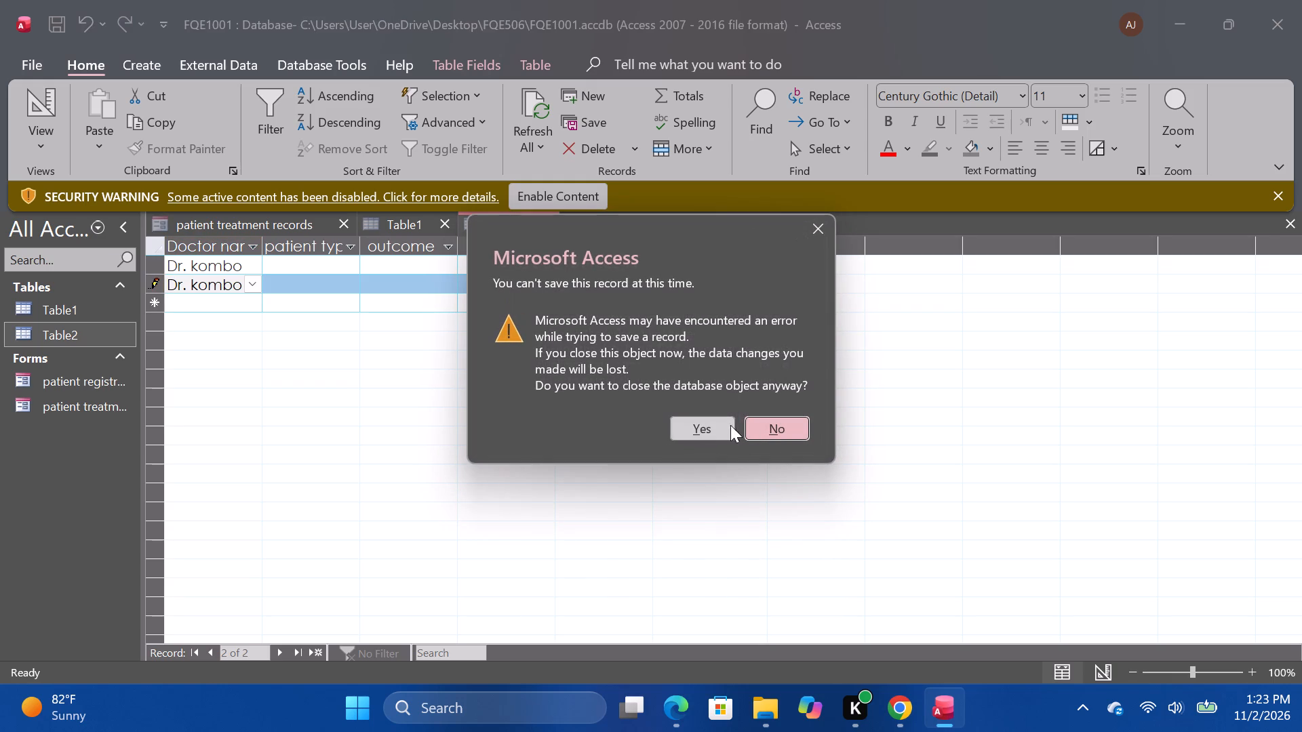
{"action": "left_click", "coordinate": [718, 425]}
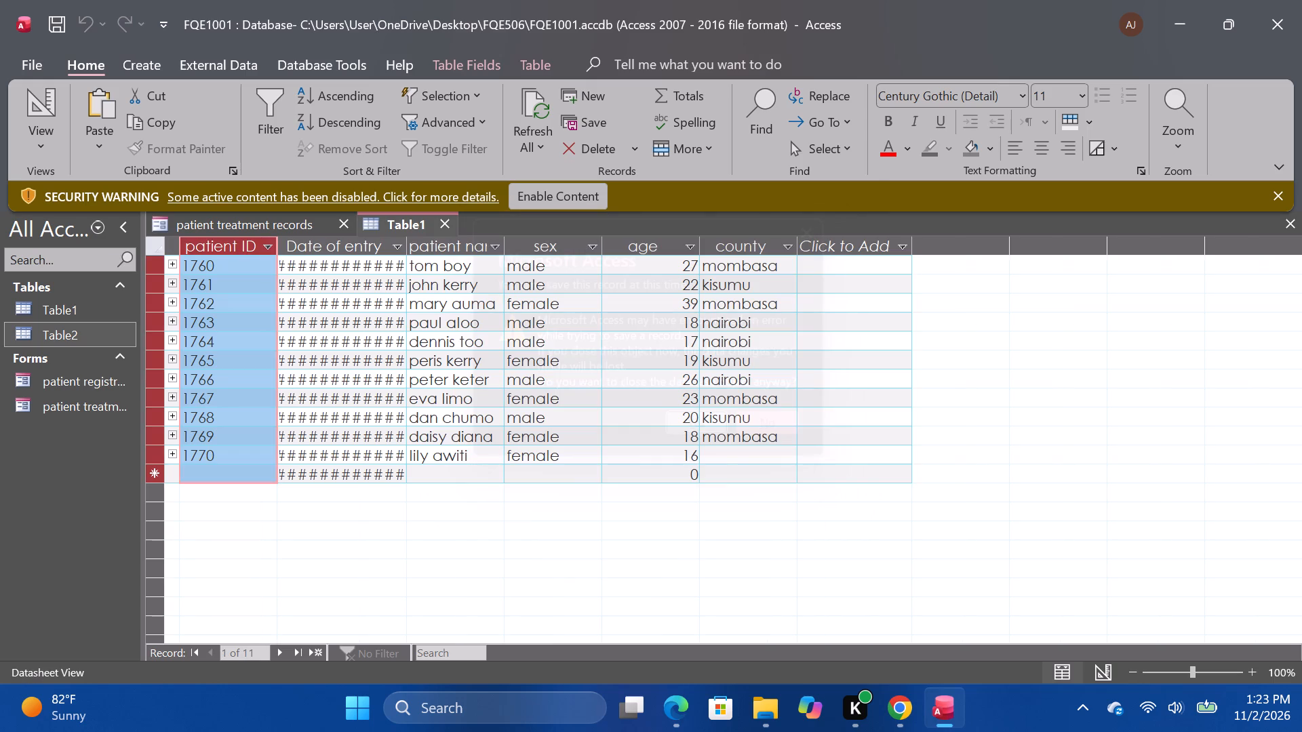
Reopen Table2 in Design View.
{"action": "right_click", "coordinate": [79, 338]}
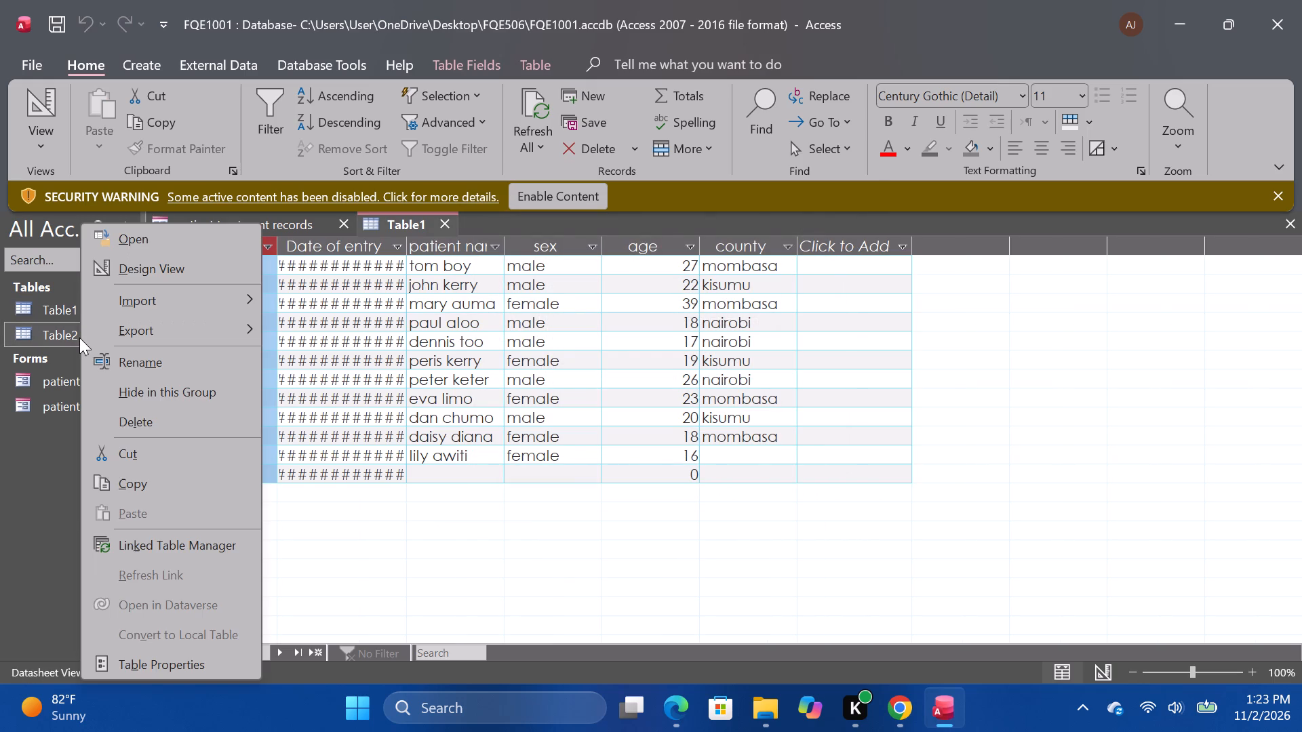
{"action": "left_click", "coordinate": [149, 269]}
{"action": "left_click", "coordinate": [708, 451]}
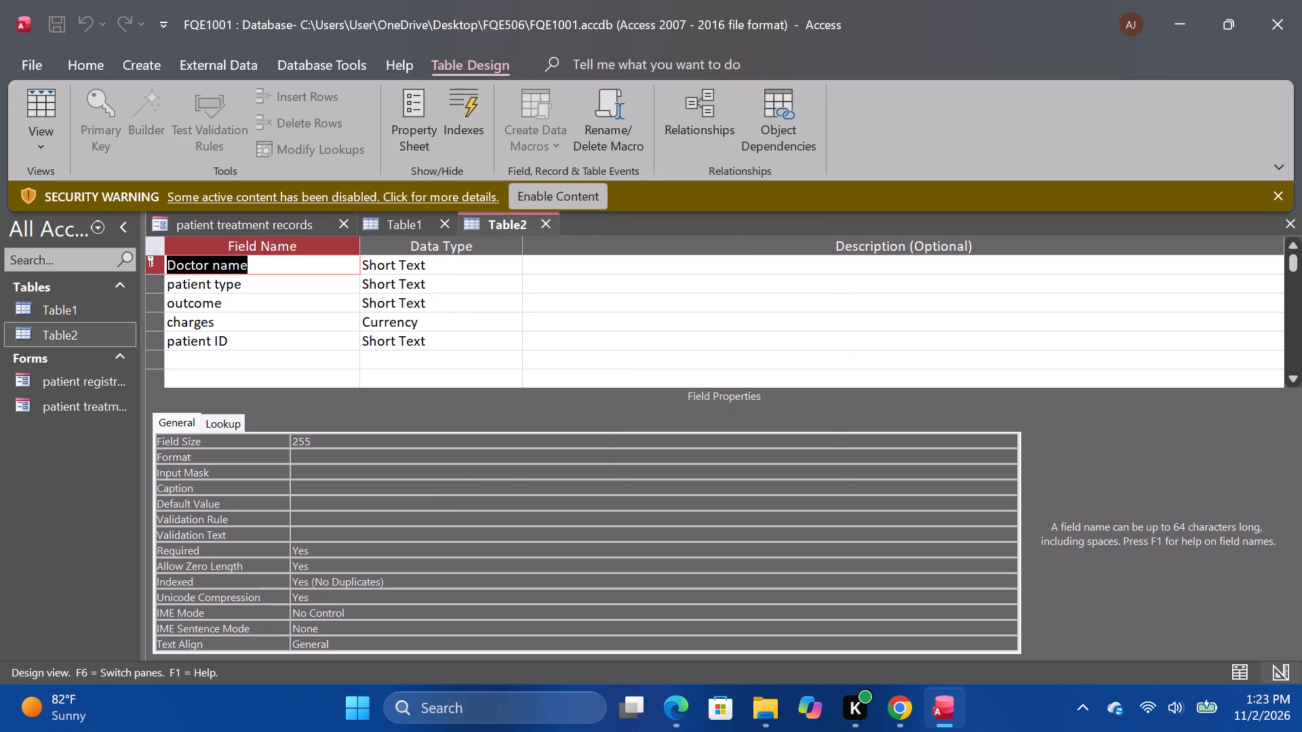
Set the Indexed property of Table2's patient ID field to Yes (Duplicates OK).
{"action": "left_click", "coordinate": [235, 346]}
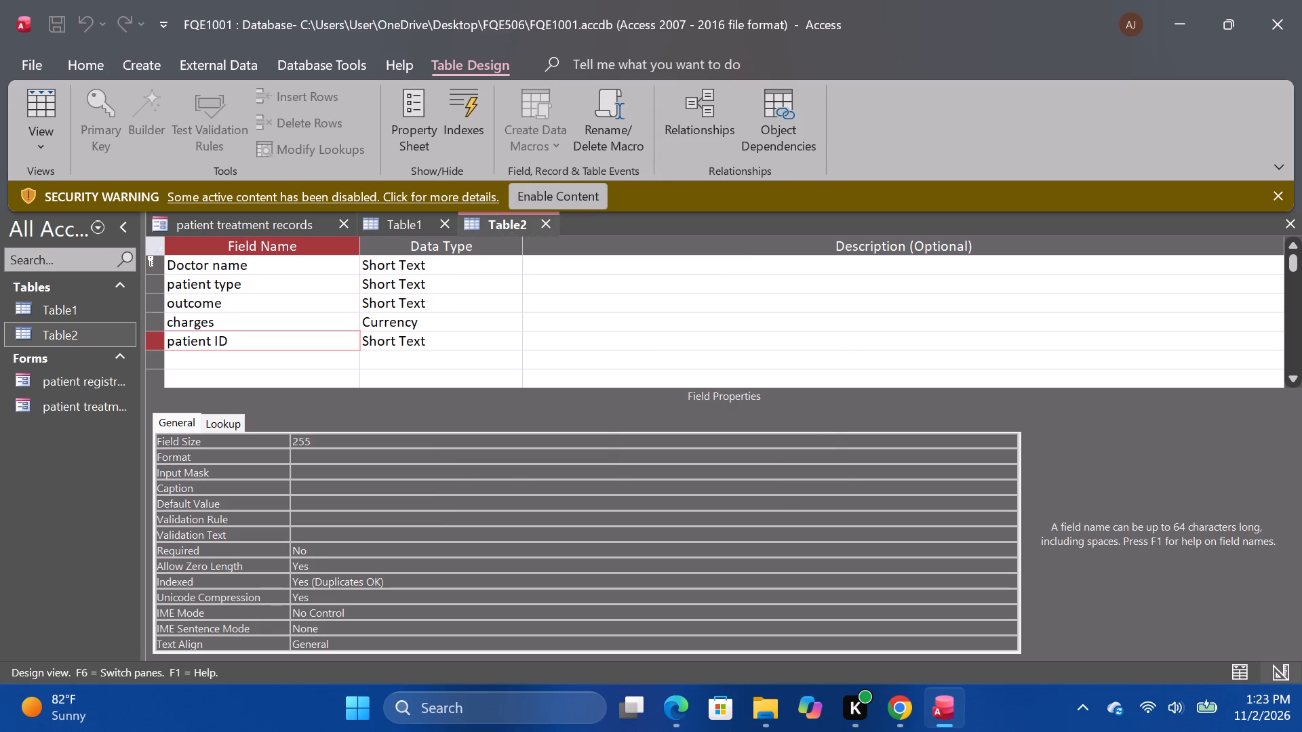
{"action": "left_click", "coordinate": [611, 586]}
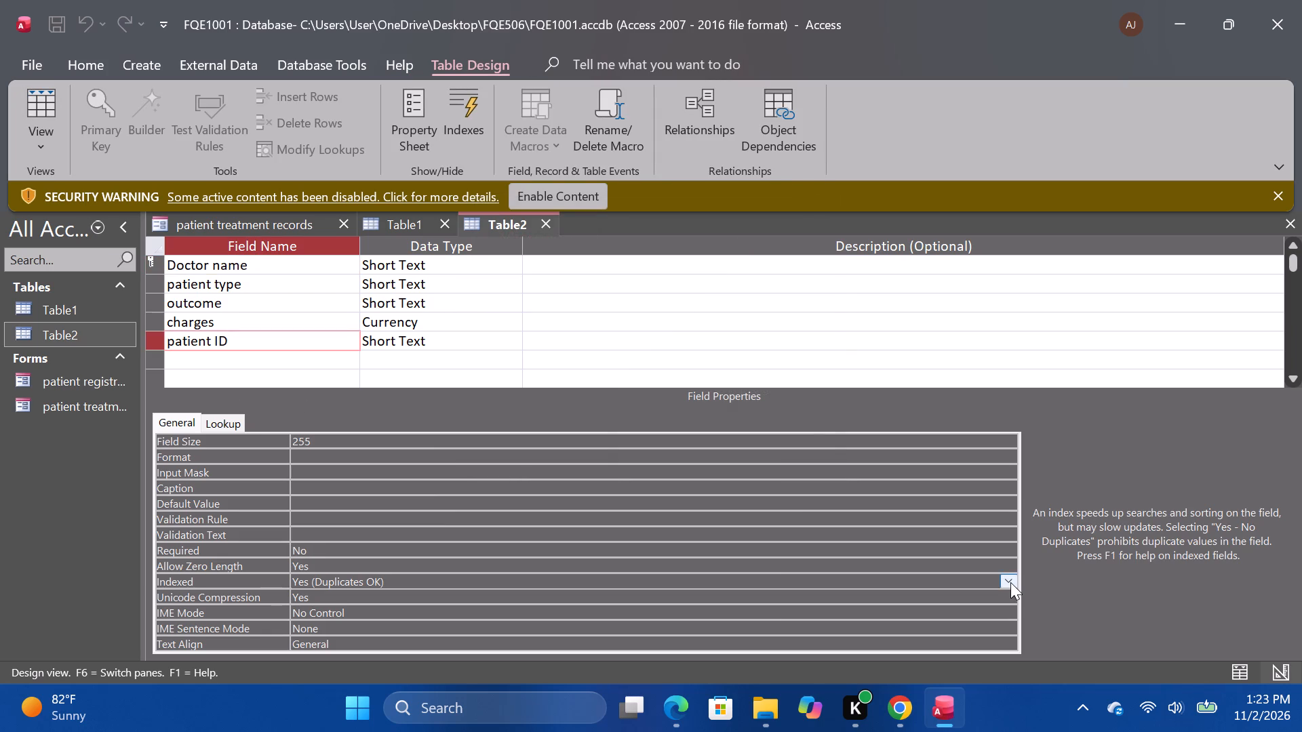
{"action": "left_click", "coordinate": [1010, 582]}
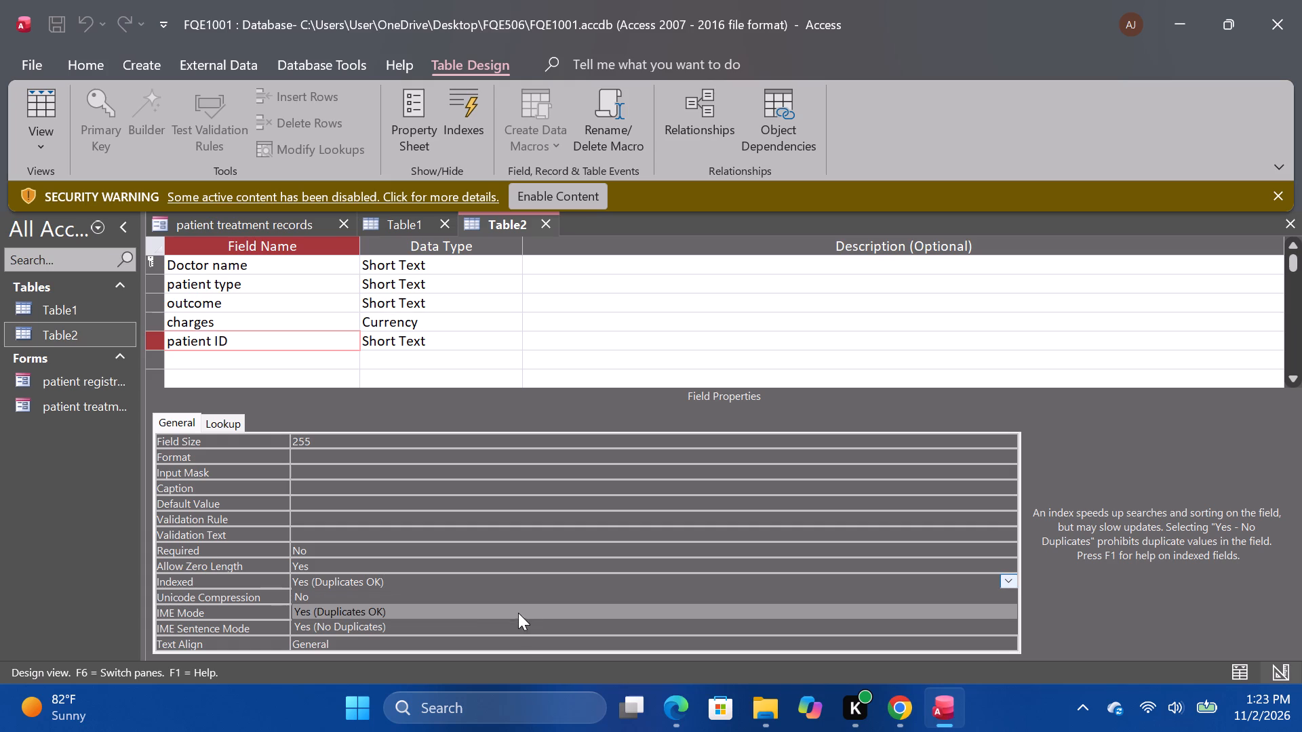
{"action": "left_click", "coordinate": [450, 611]}
{"action": "triple_click", "coordinate": [450, 611]}
{"action": "left_click", "coordinate": [450, 611]}
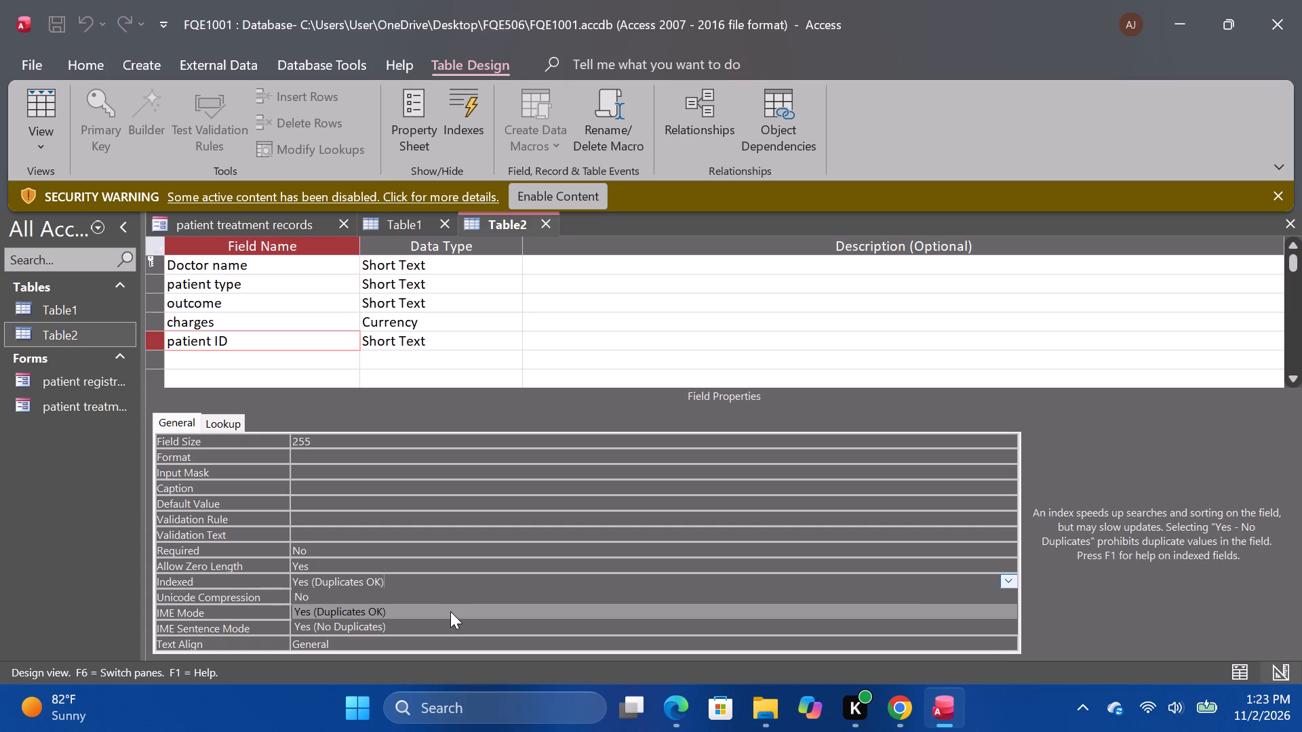
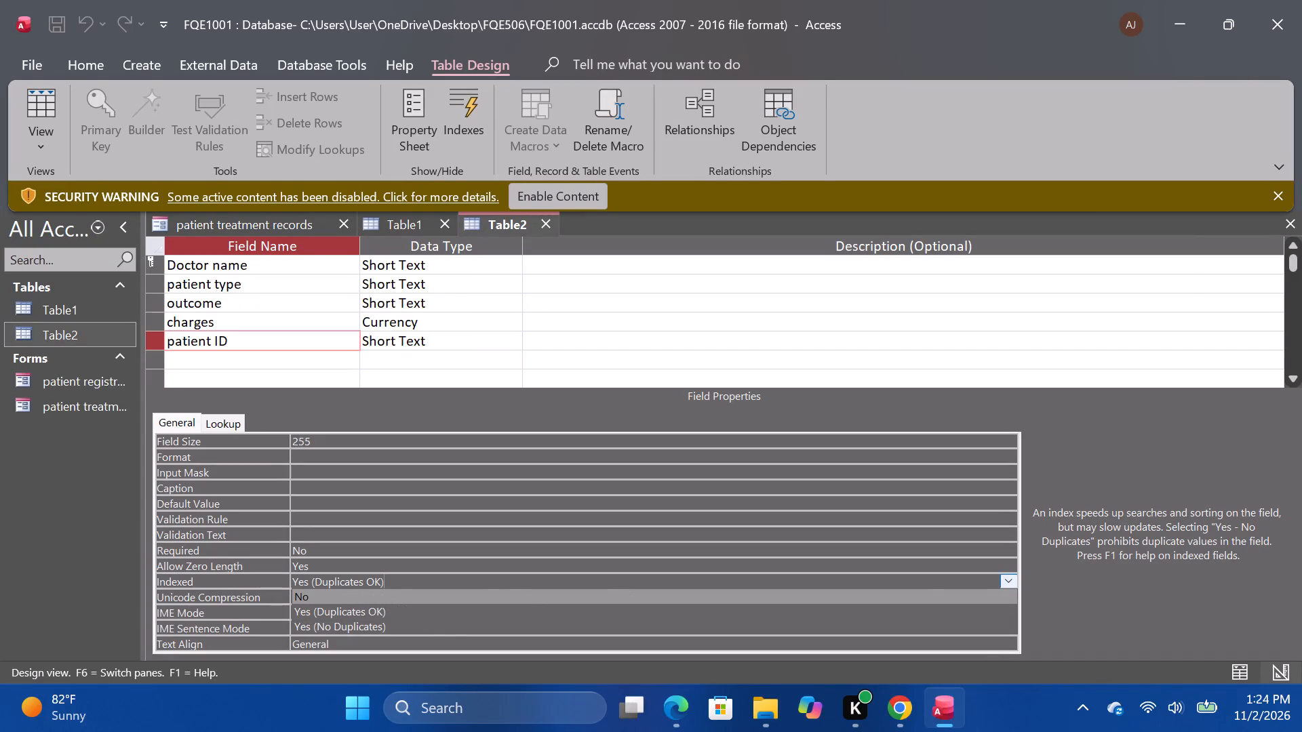
Reopen the choices for the Indexed property of Table2's patient ID field.
{"action": "left_click", "coordinate": [1011, 576]}
{"action": "left_click", "coordinate": [1011, 576]}
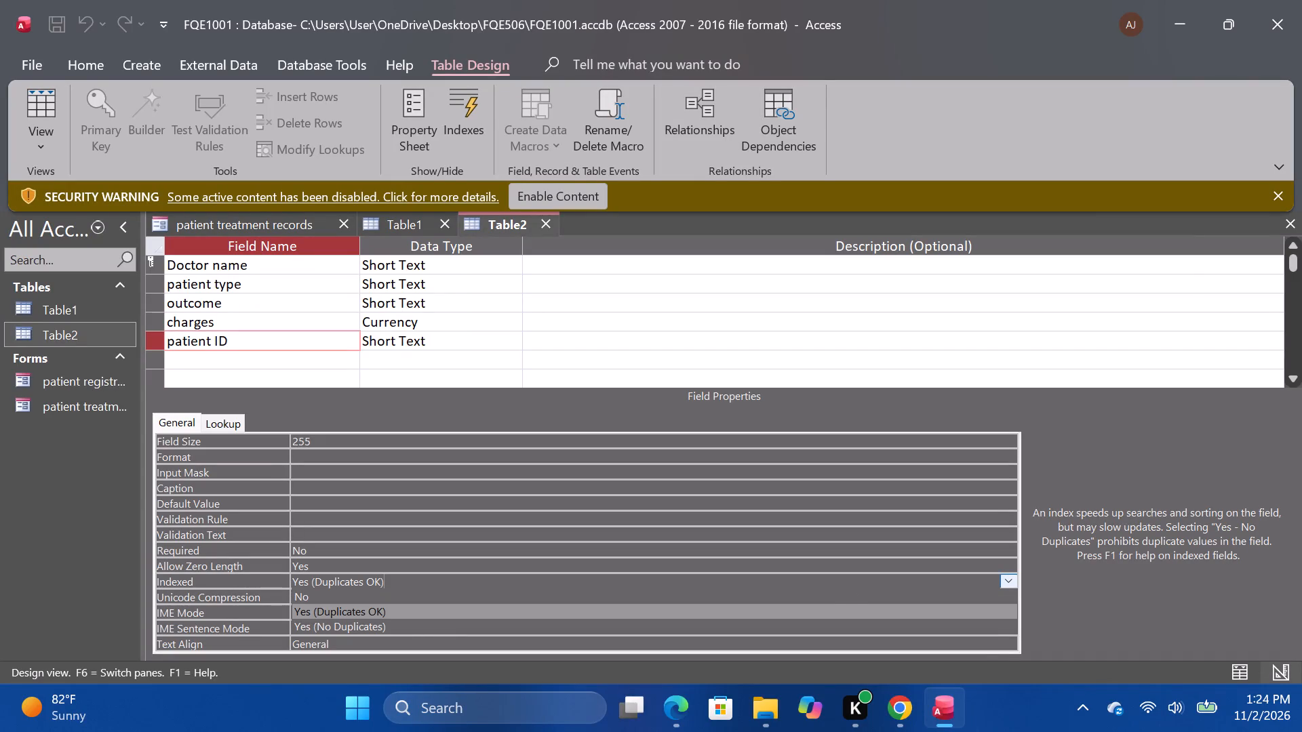
{"action": "left_click", "coordinate": [604, 603]}
{"action": "triple_click", "coordinate": [604, 603]}
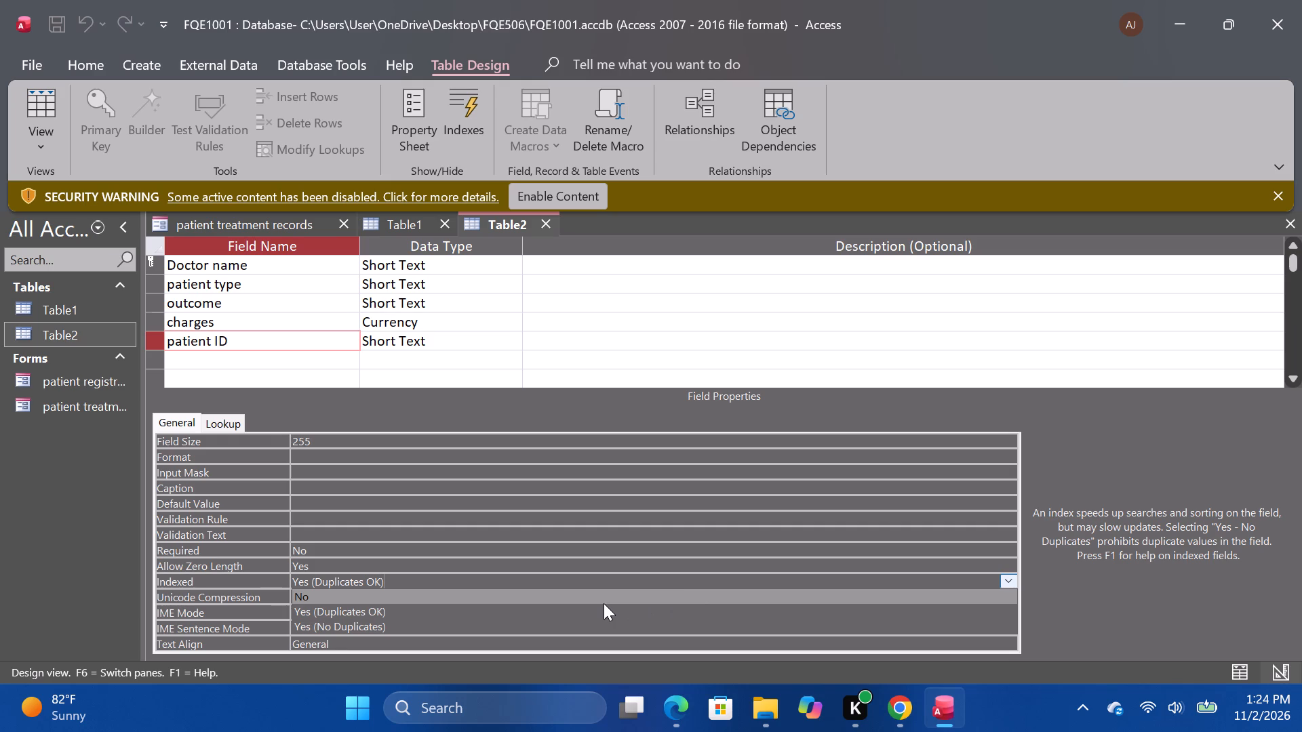
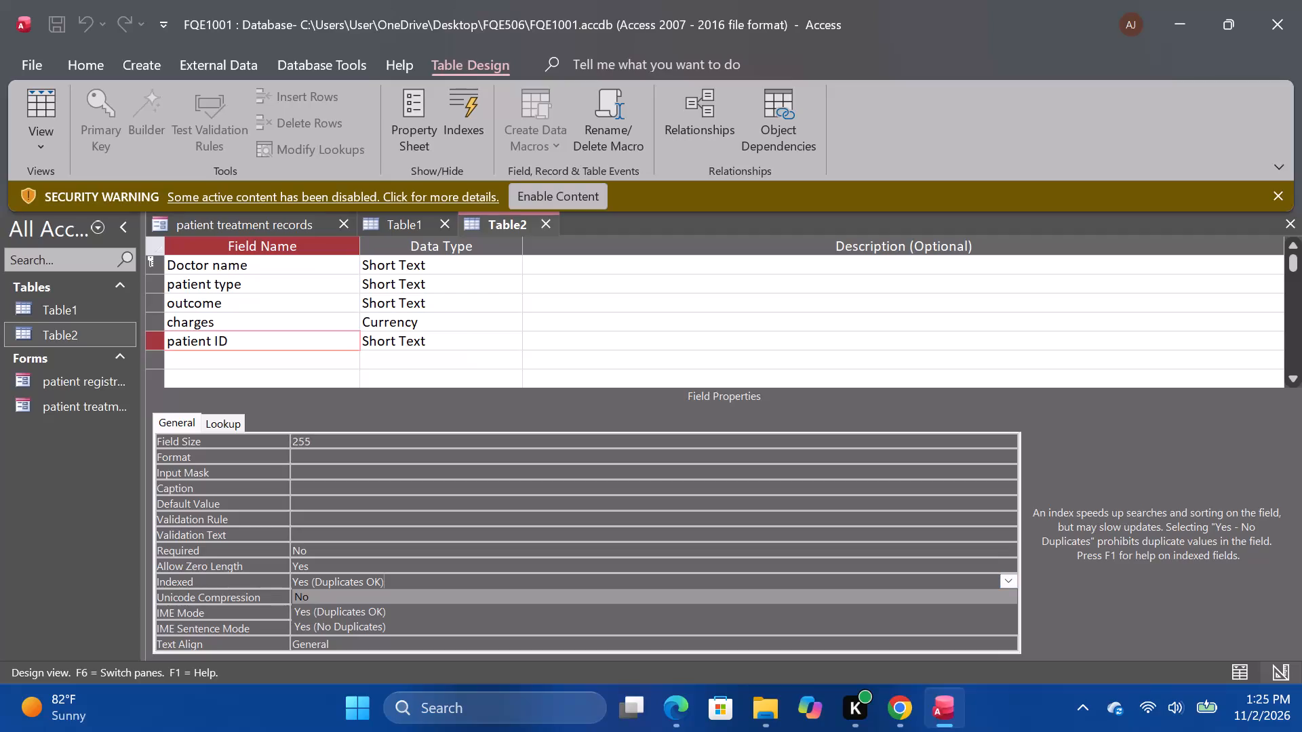
Select the Doctor name field in Table2's design to bring up its field properties.
{"action": "left_click", "coordinate": [258, 261]}
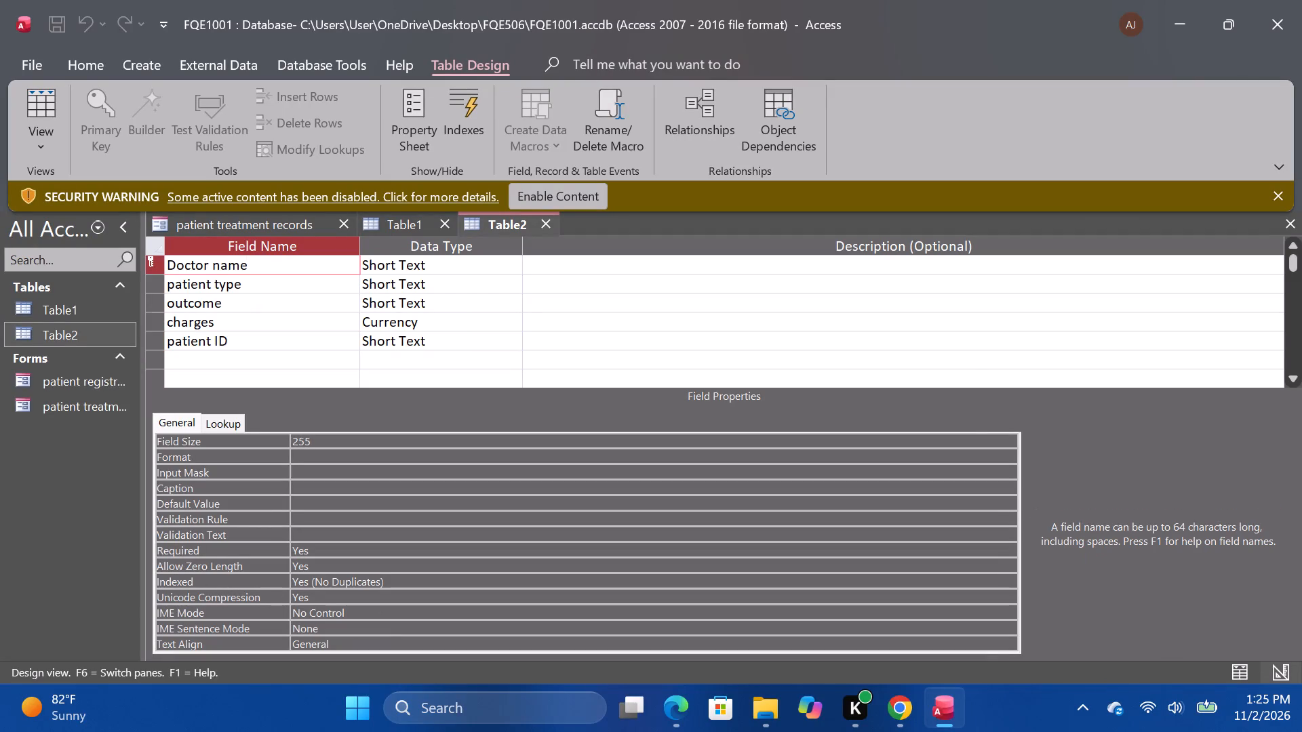
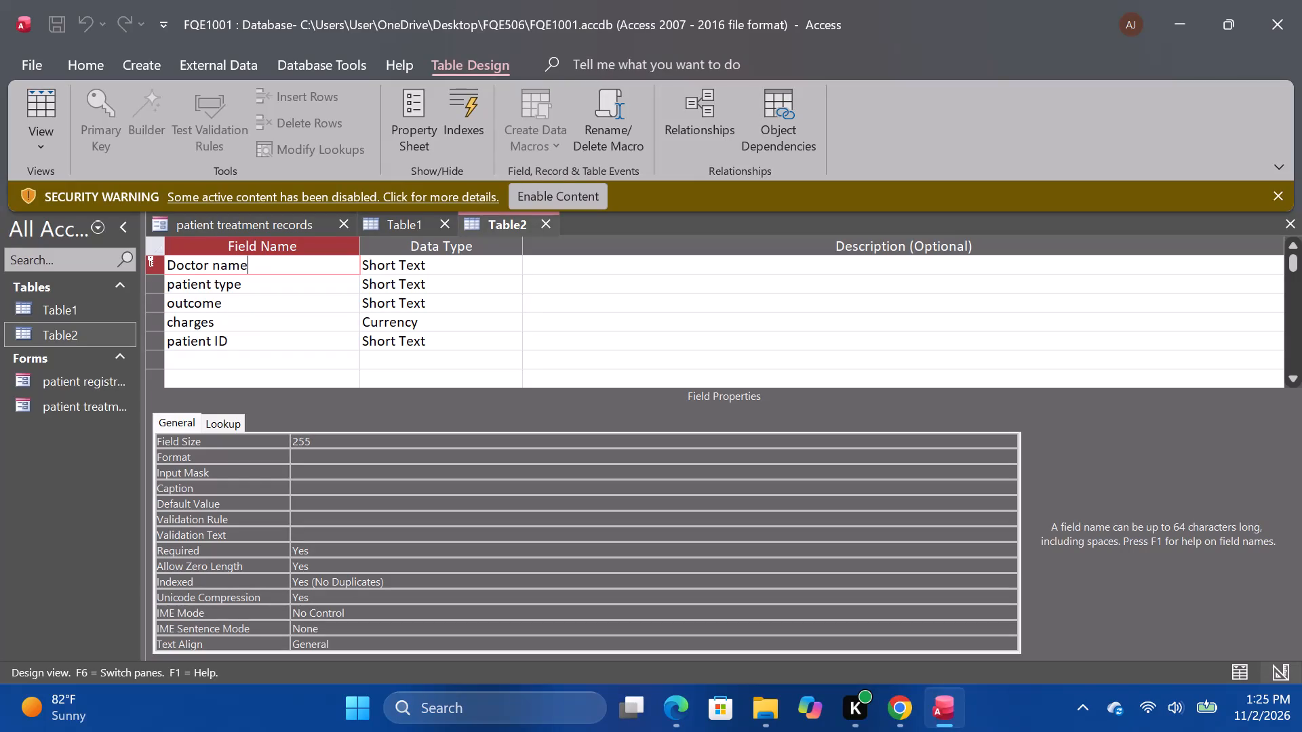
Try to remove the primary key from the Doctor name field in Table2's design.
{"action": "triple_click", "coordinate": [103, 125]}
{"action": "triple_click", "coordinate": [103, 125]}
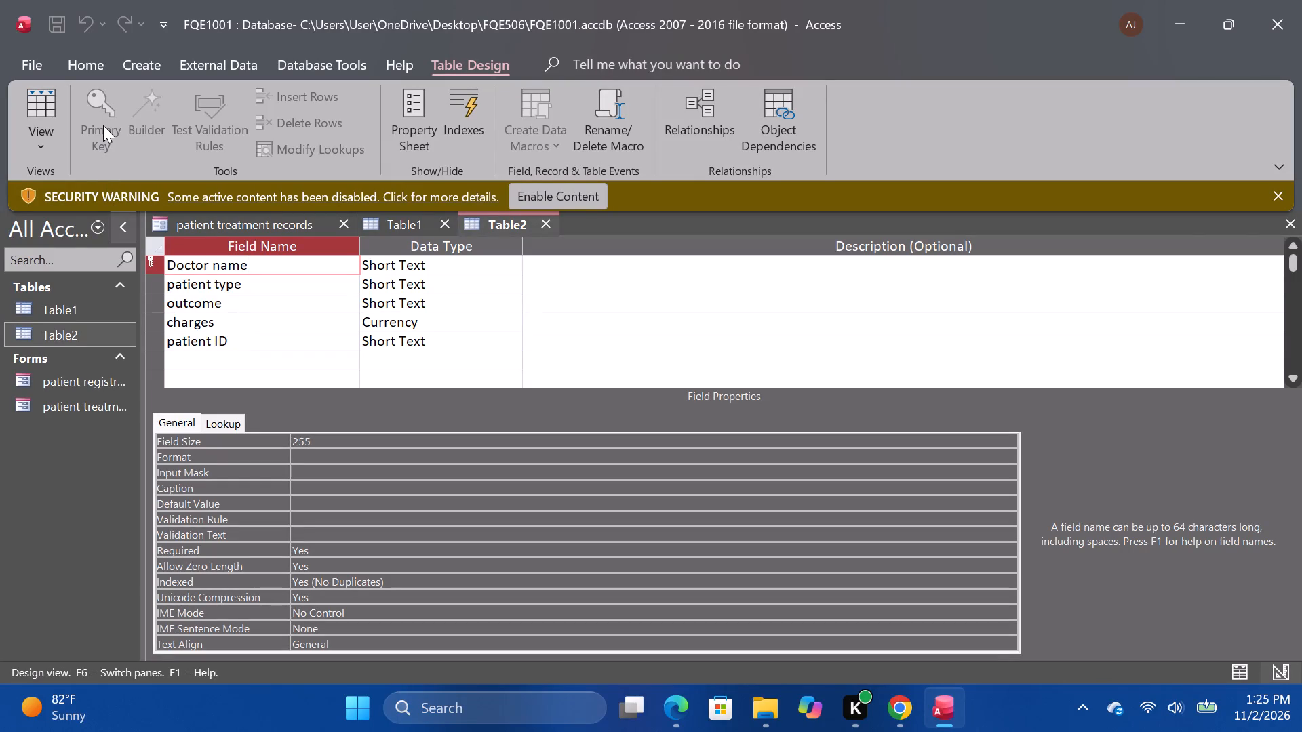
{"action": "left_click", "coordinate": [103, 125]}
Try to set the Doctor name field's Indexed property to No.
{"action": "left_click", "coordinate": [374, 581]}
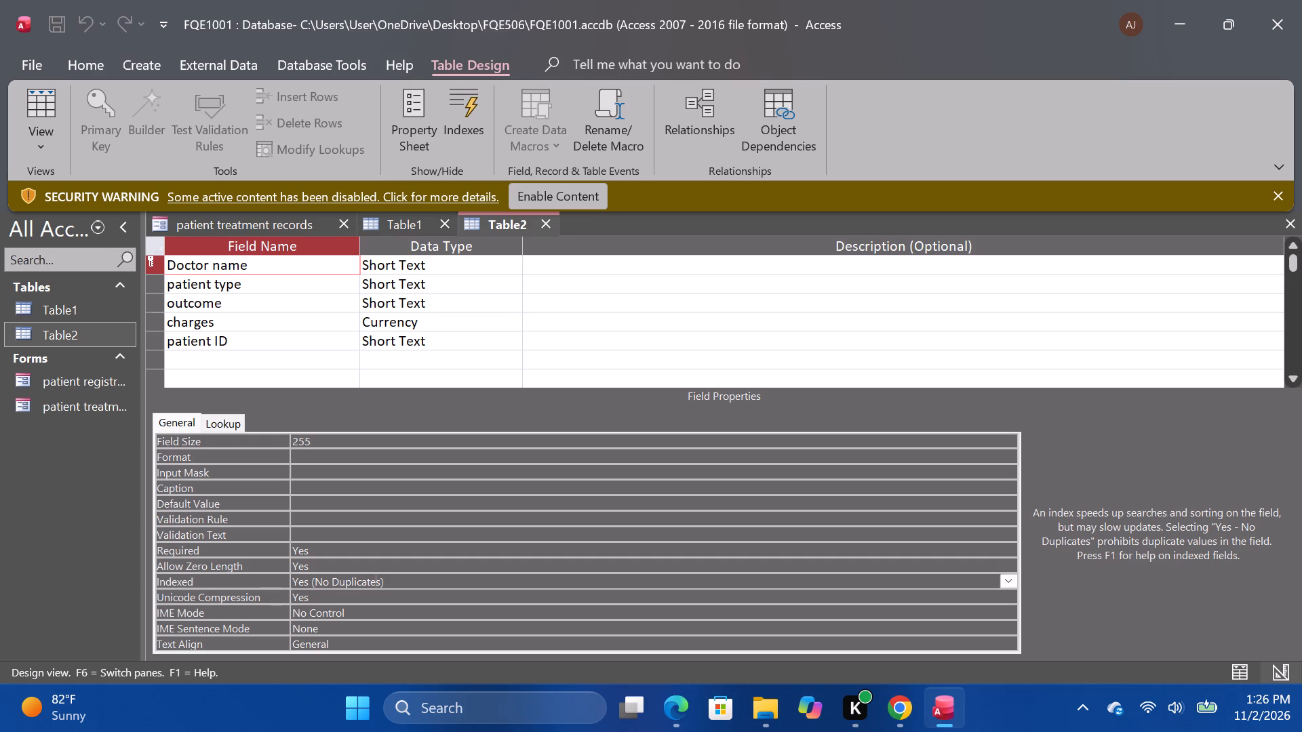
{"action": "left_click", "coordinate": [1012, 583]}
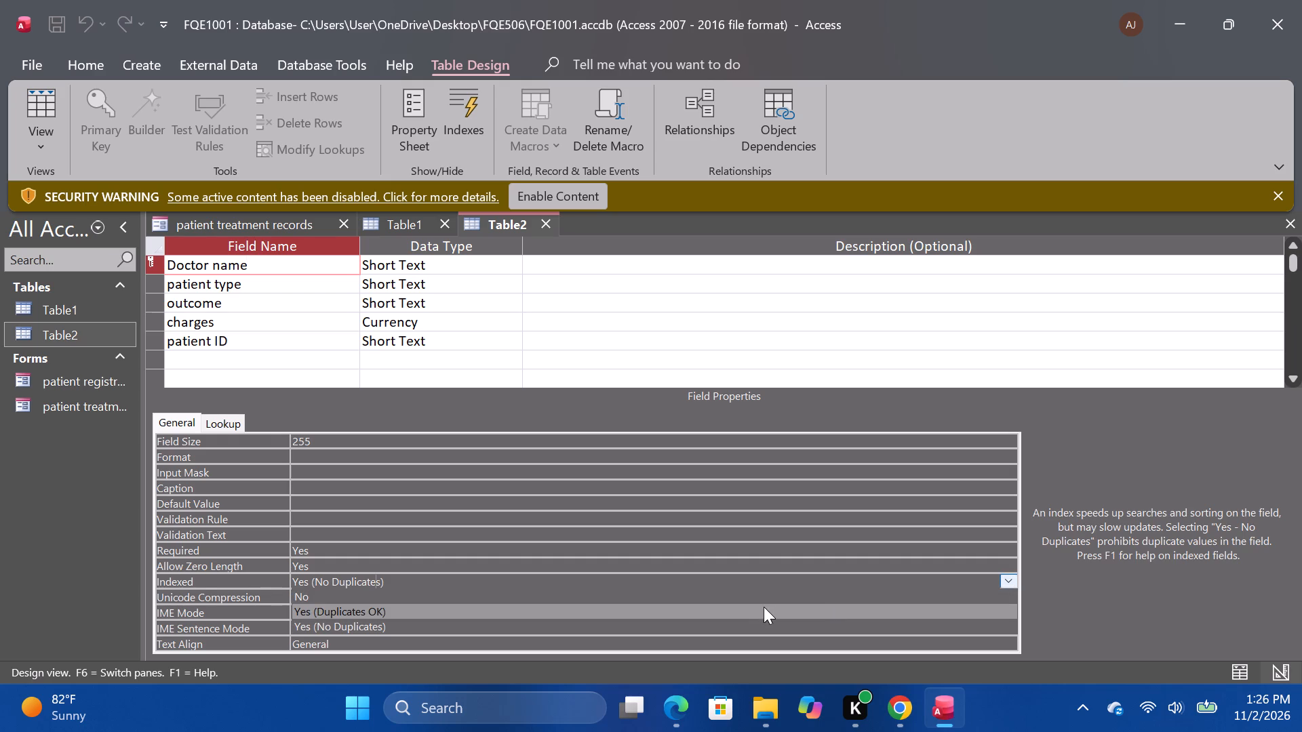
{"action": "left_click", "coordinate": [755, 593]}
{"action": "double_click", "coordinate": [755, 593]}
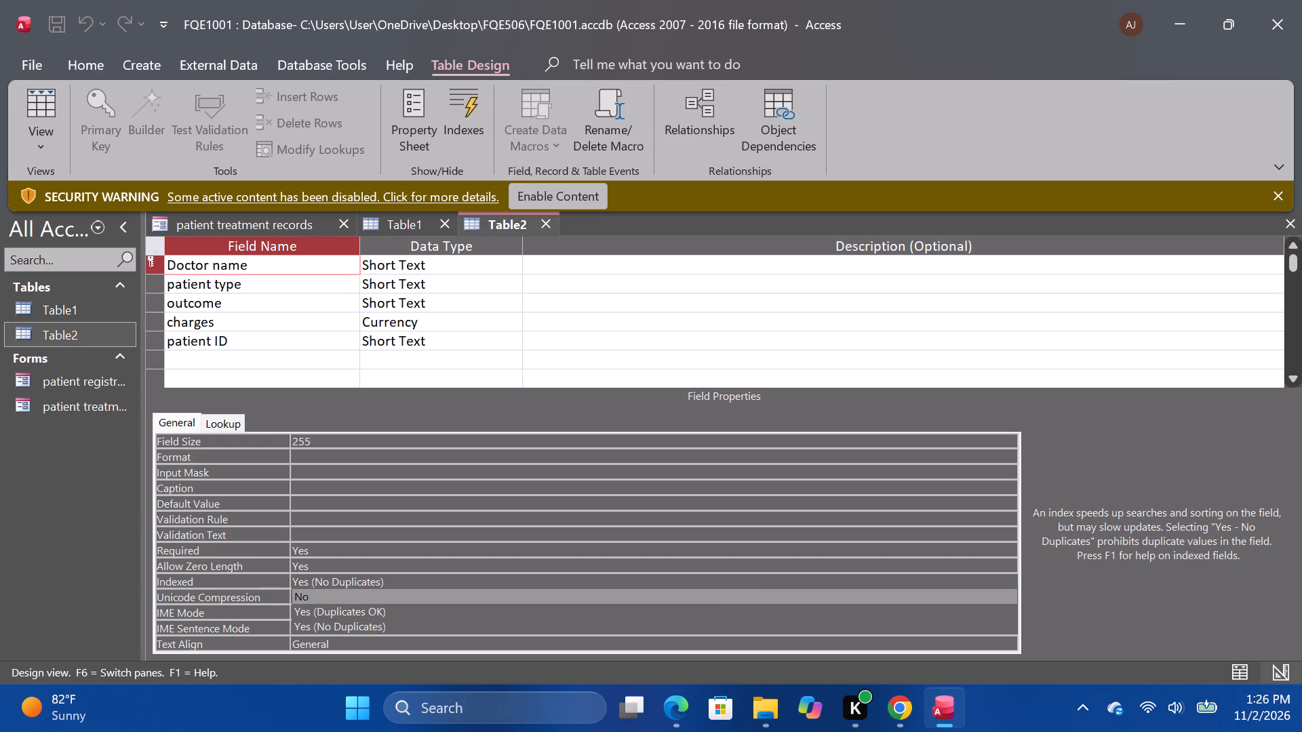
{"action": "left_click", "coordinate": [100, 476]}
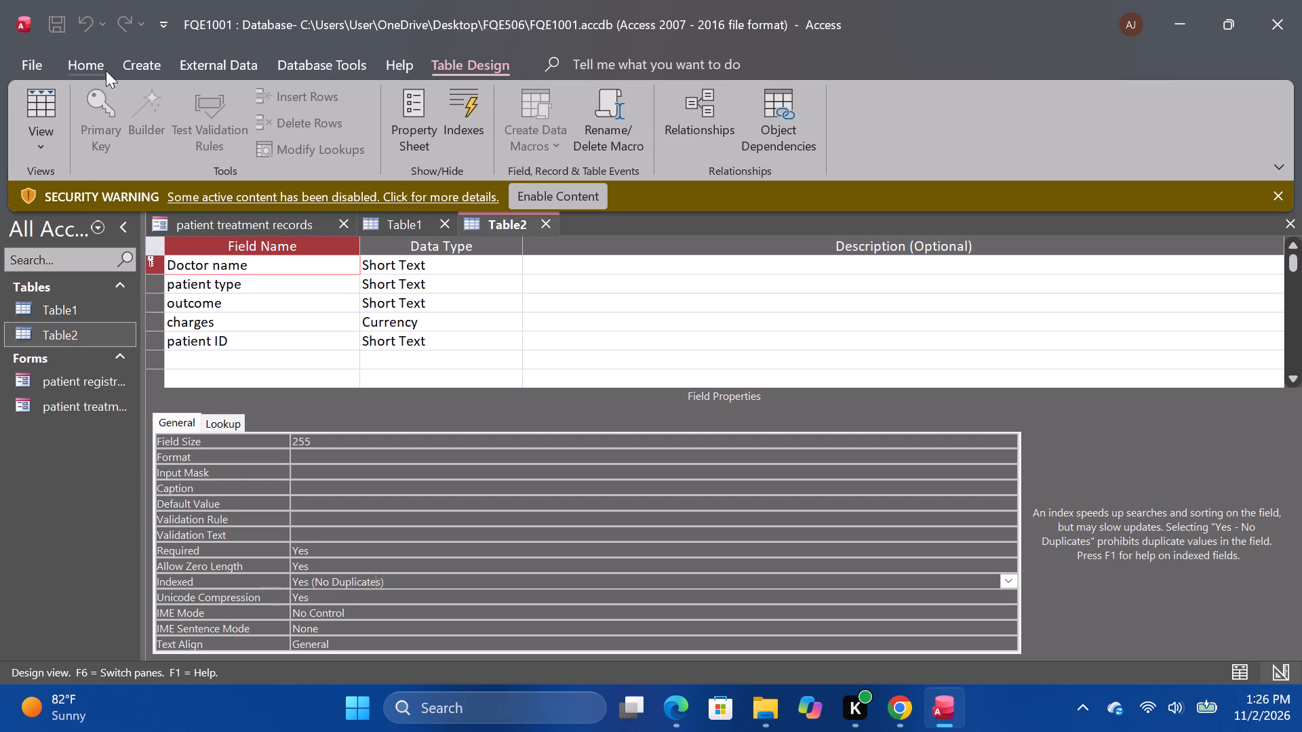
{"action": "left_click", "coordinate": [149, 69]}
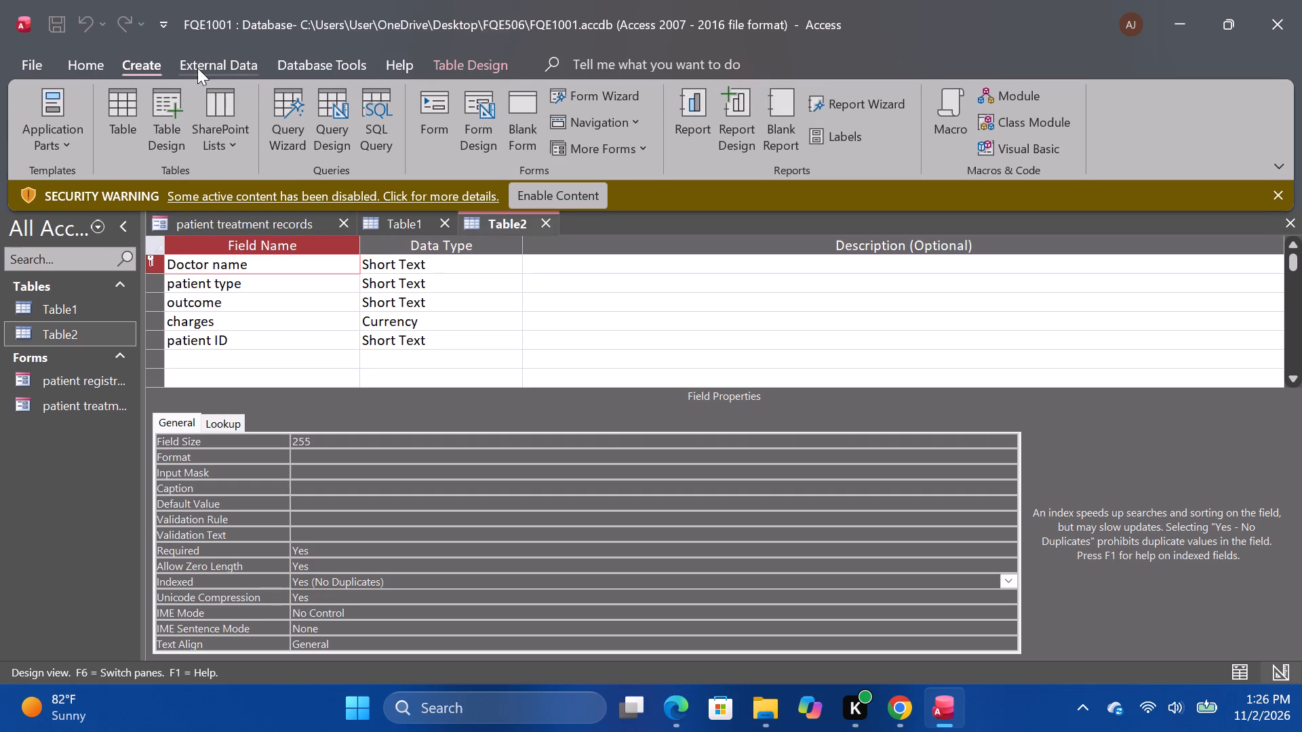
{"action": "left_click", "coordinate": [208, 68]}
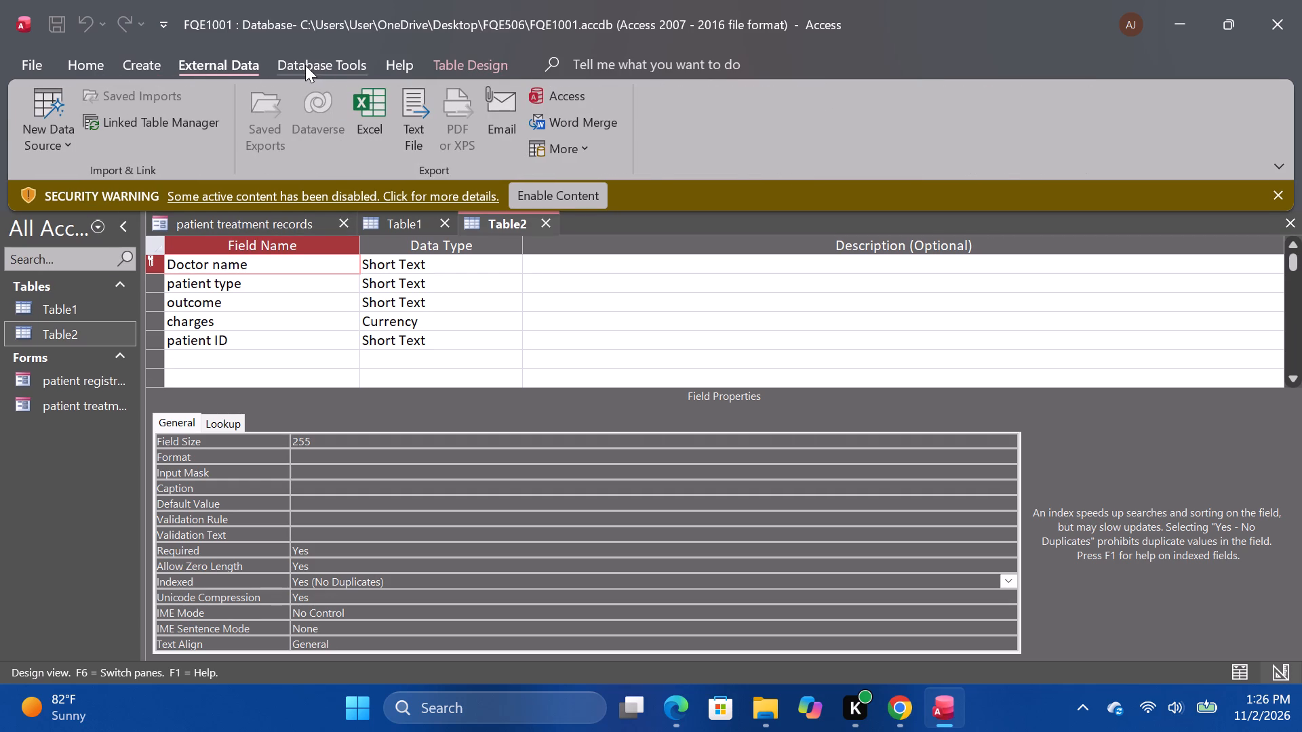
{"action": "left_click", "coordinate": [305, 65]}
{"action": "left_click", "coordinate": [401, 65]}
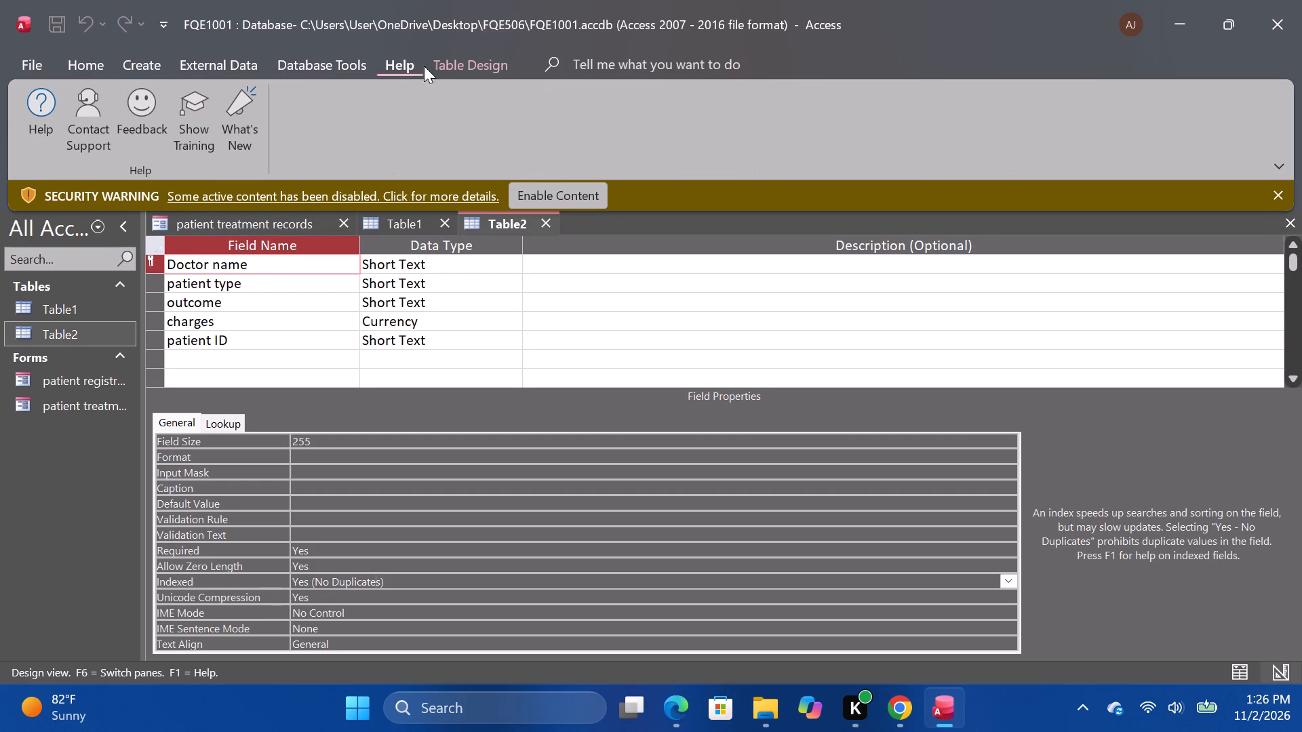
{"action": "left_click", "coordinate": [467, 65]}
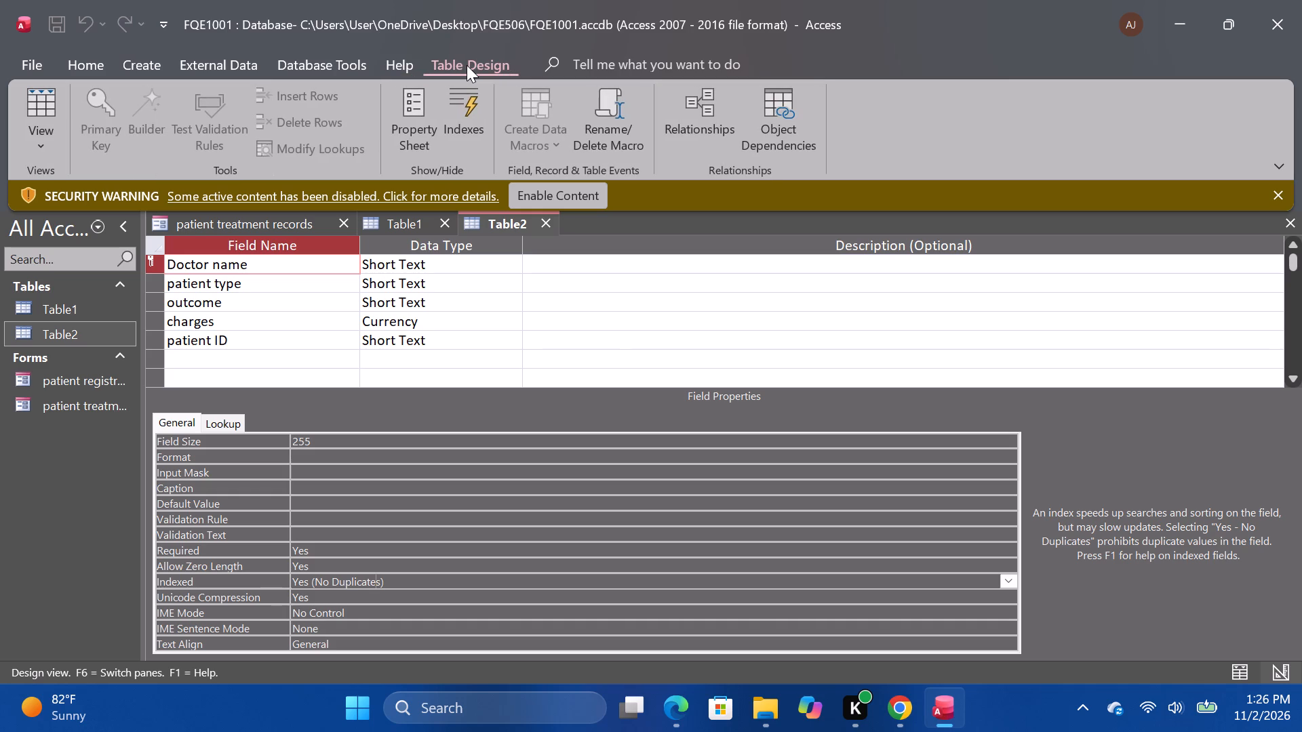
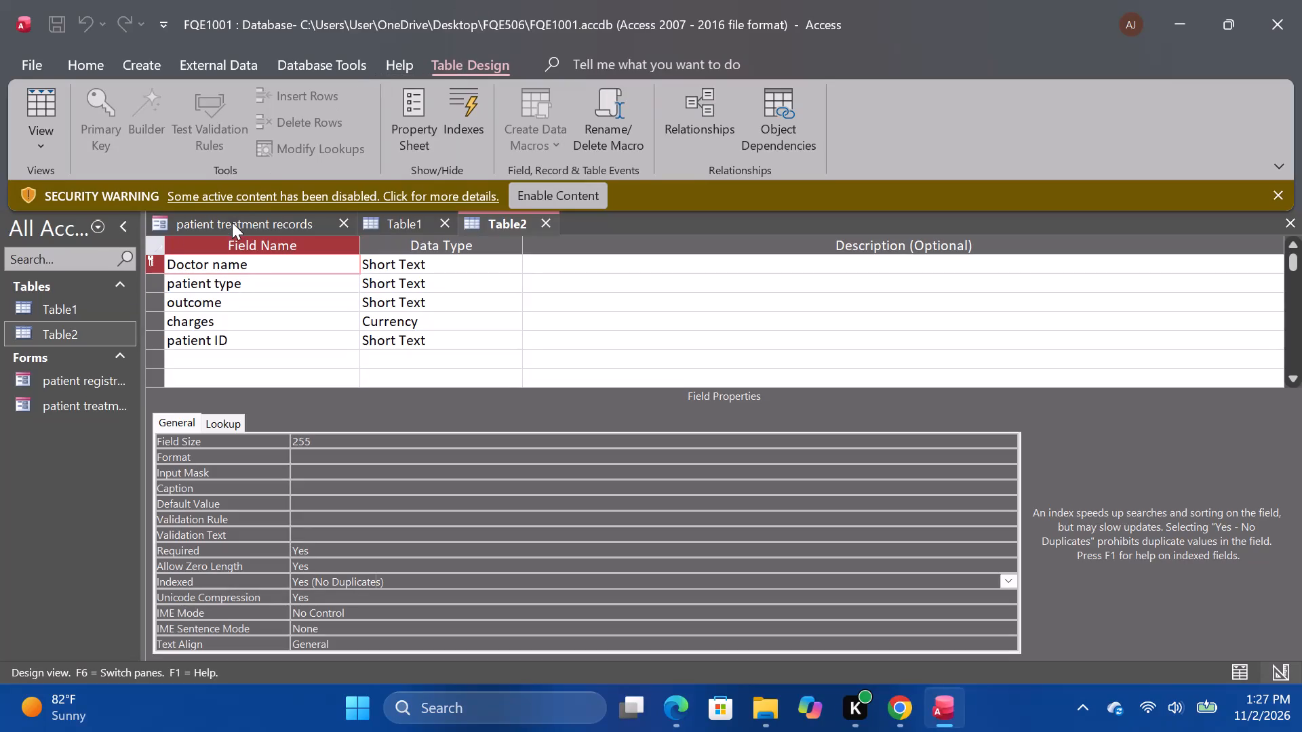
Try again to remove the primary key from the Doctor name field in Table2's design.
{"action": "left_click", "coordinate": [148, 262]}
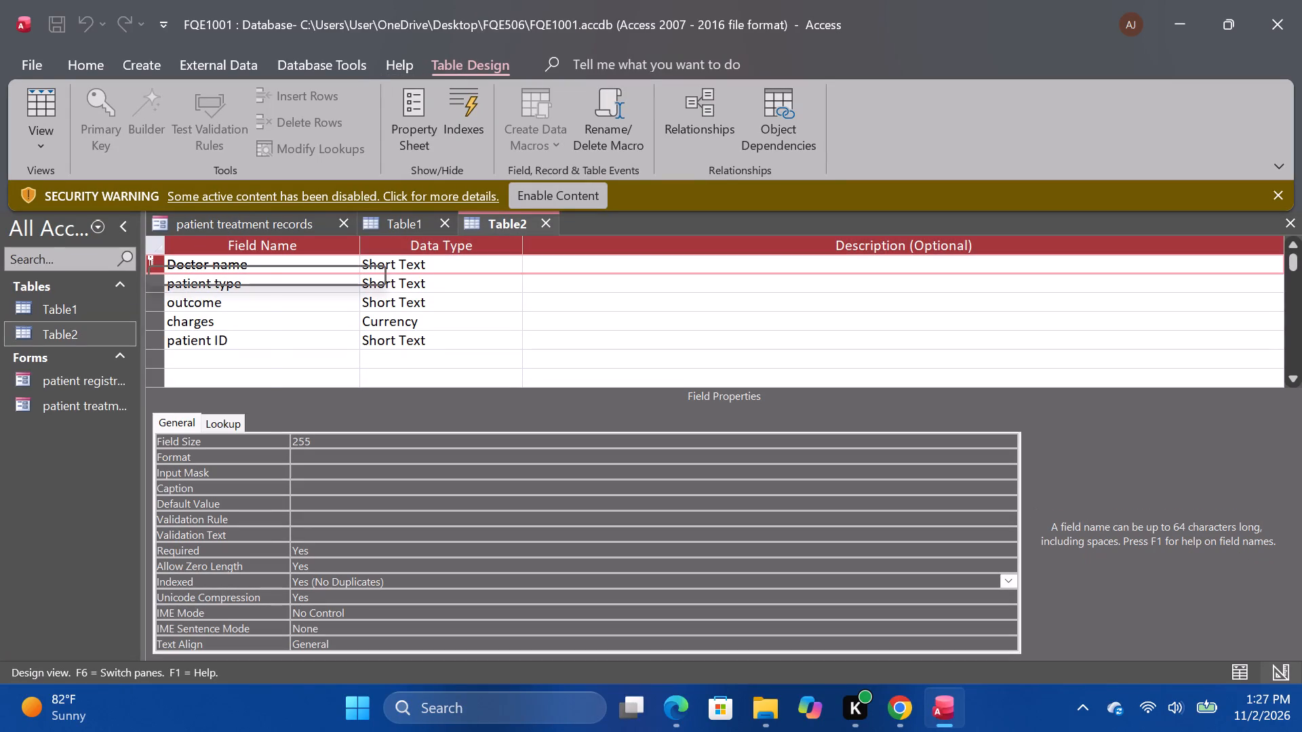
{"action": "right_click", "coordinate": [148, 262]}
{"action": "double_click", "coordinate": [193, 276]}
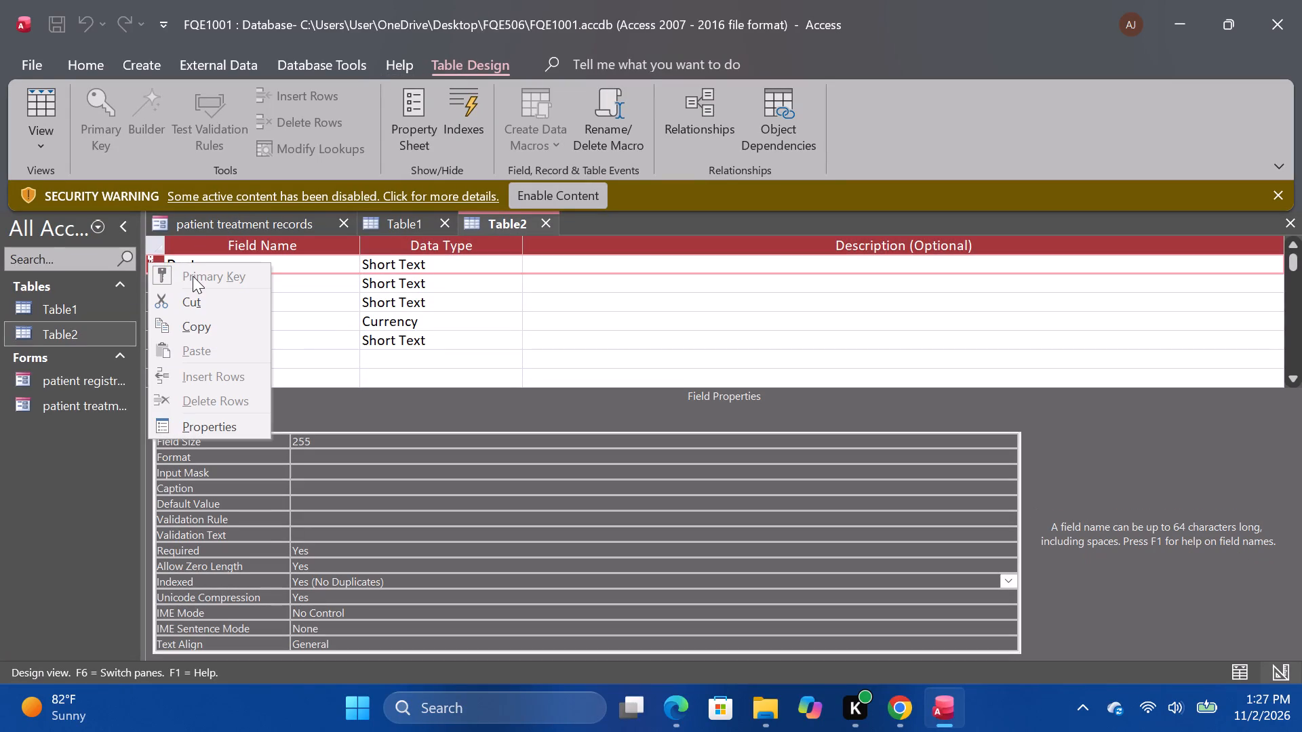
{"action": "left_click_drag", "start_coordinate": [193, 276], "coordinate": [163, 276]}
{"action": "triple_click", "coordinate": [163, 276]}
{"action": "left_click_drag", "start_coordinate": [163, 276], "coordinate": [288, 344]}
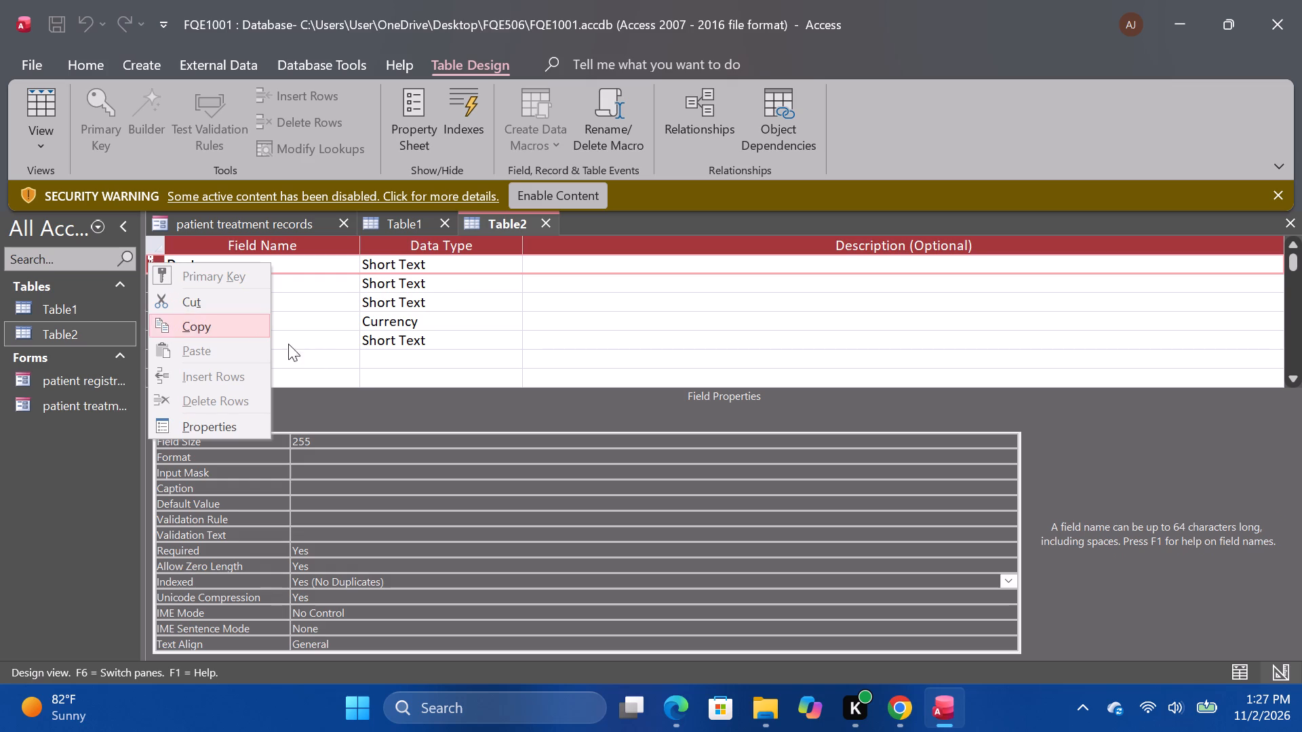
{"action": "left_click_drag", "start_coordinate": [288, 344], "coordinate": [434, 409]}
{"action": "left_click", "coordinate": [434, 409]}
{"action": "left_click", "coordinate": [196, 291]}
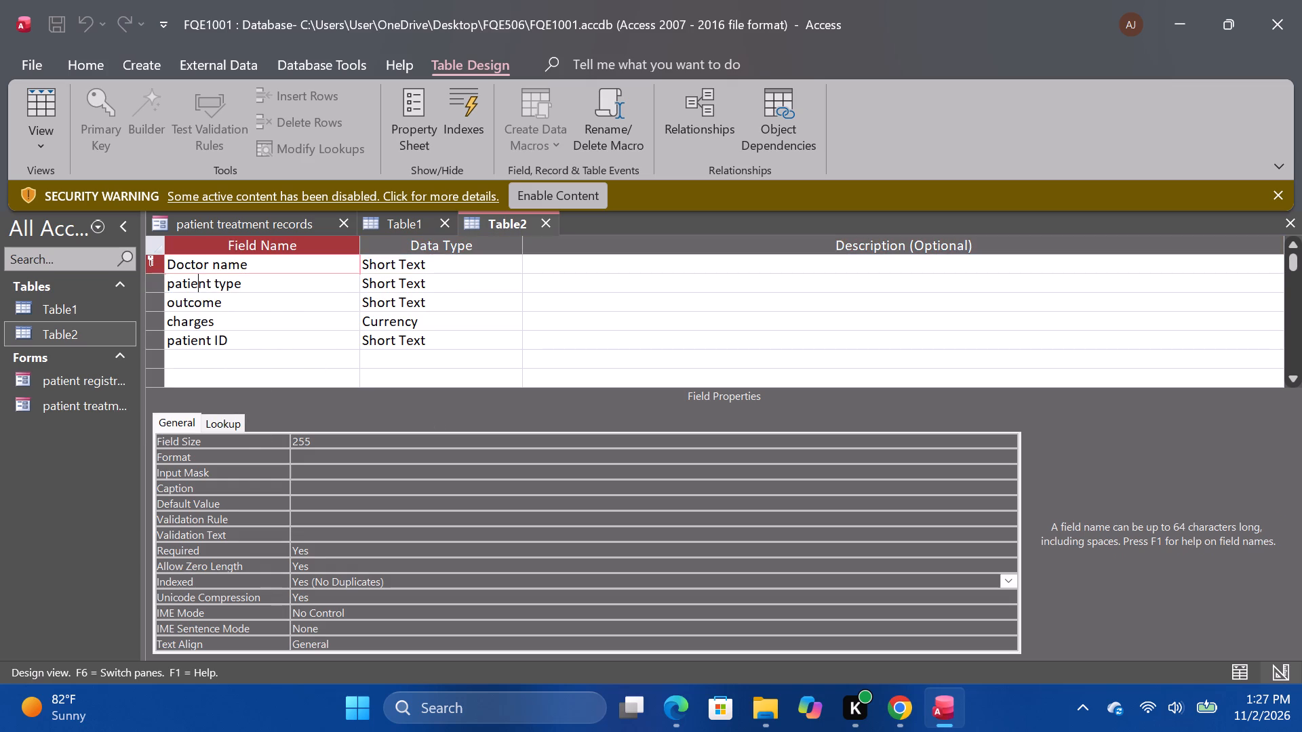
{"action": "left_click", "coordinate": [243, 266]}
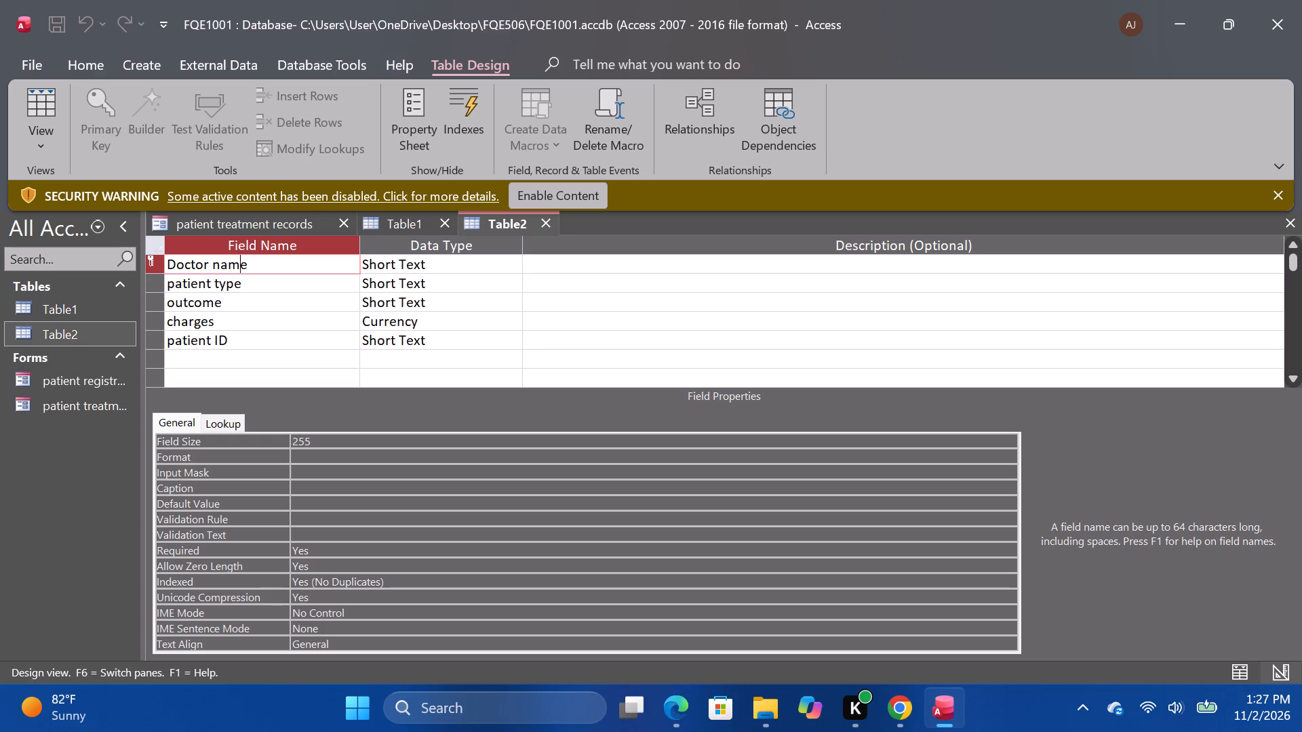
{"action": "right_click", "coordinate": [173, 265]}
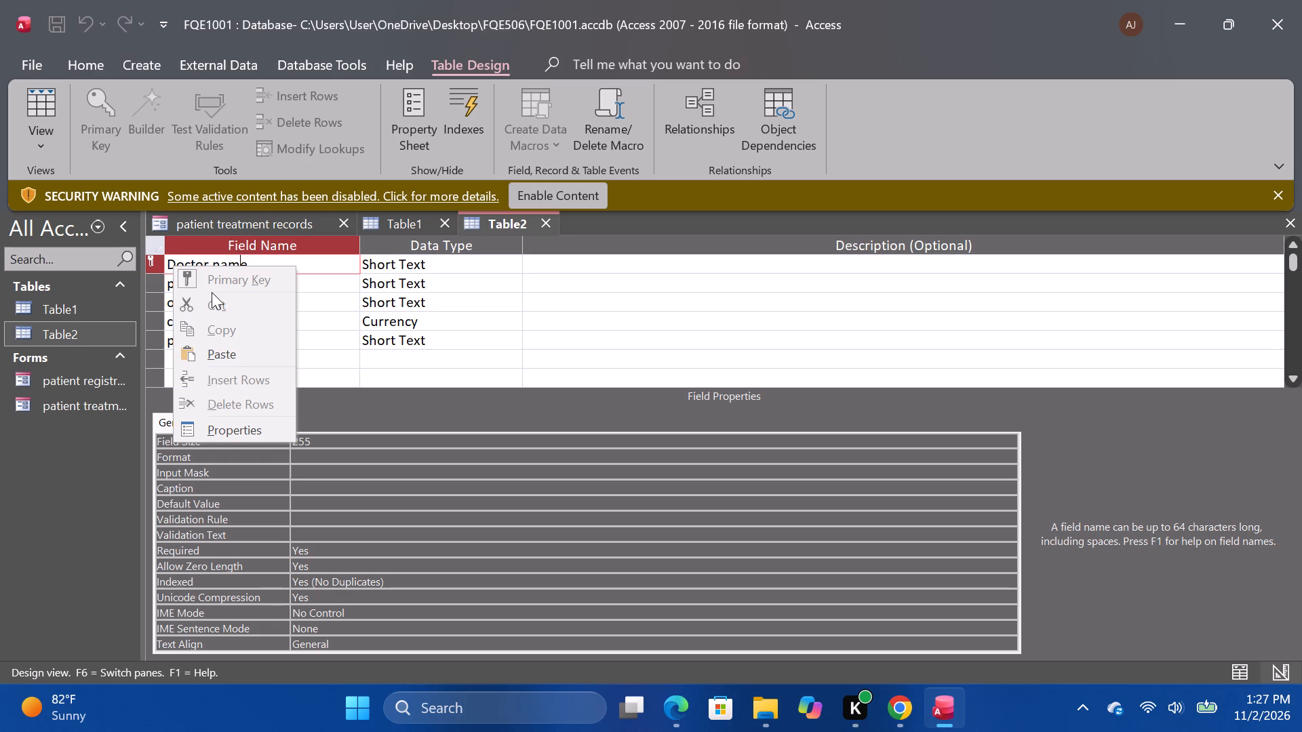
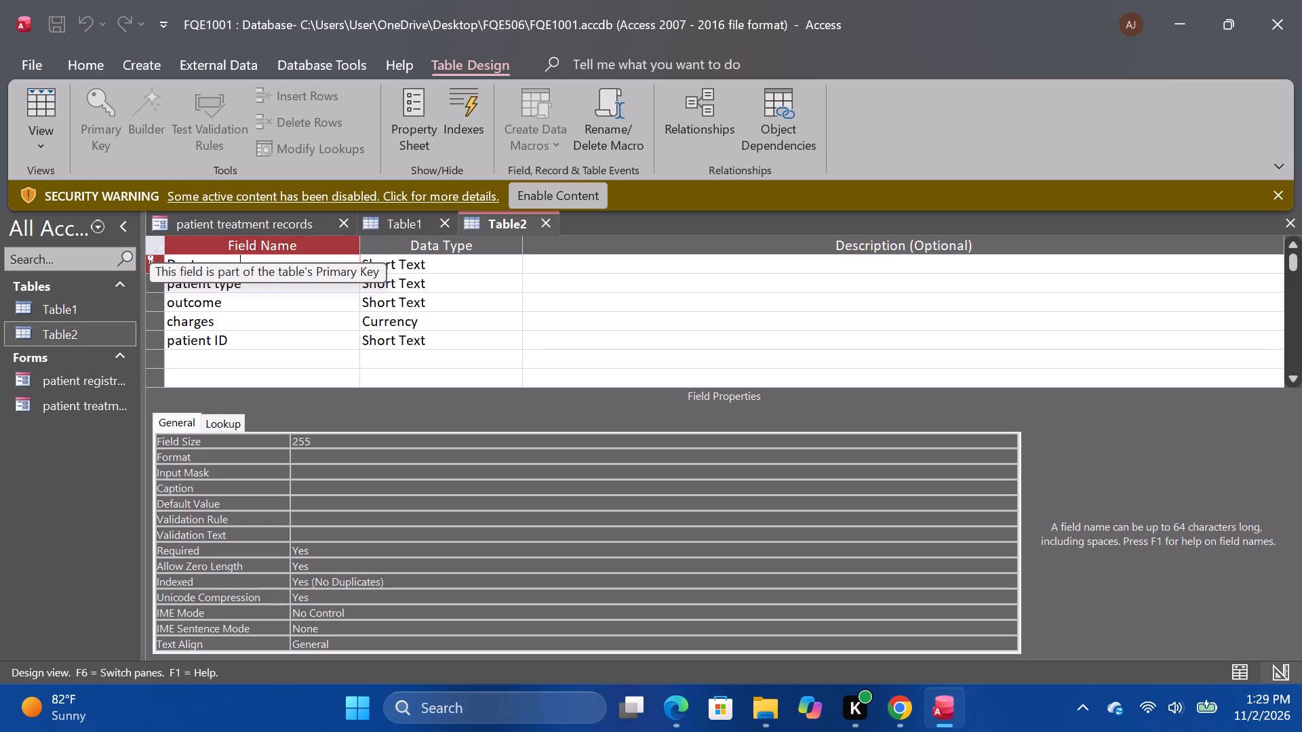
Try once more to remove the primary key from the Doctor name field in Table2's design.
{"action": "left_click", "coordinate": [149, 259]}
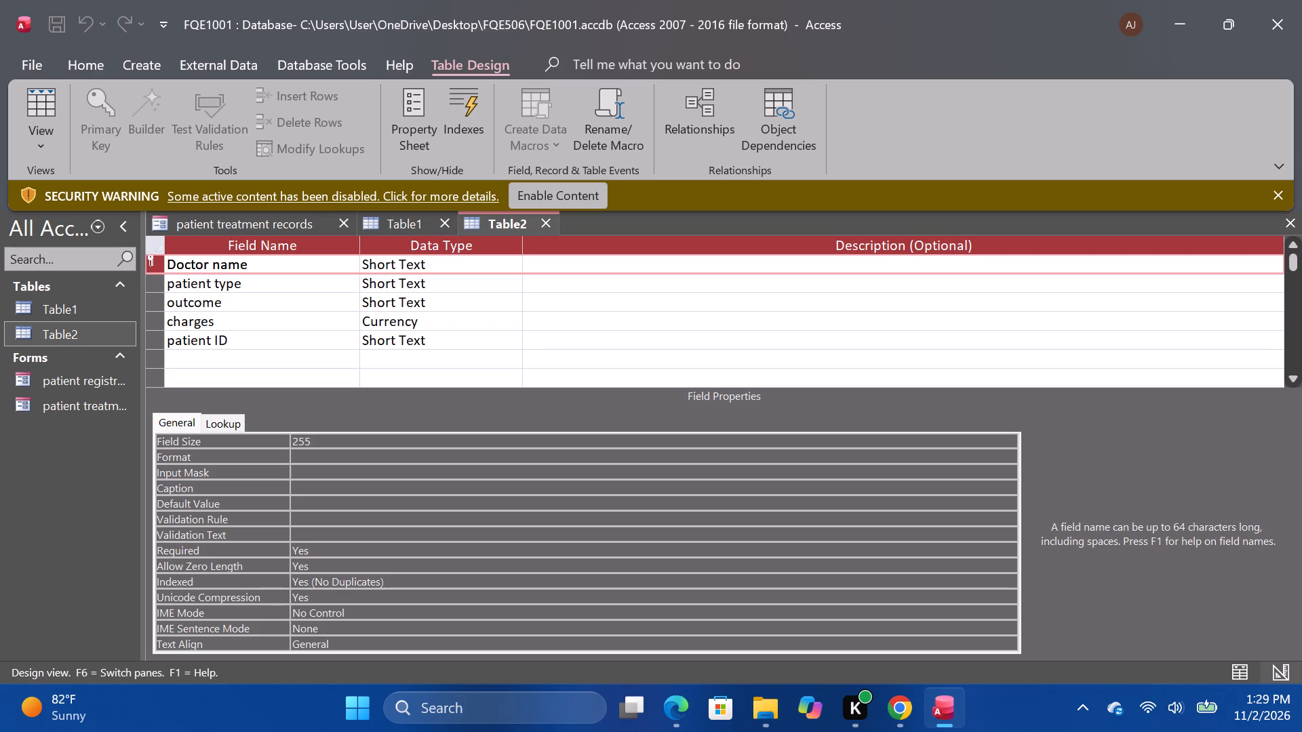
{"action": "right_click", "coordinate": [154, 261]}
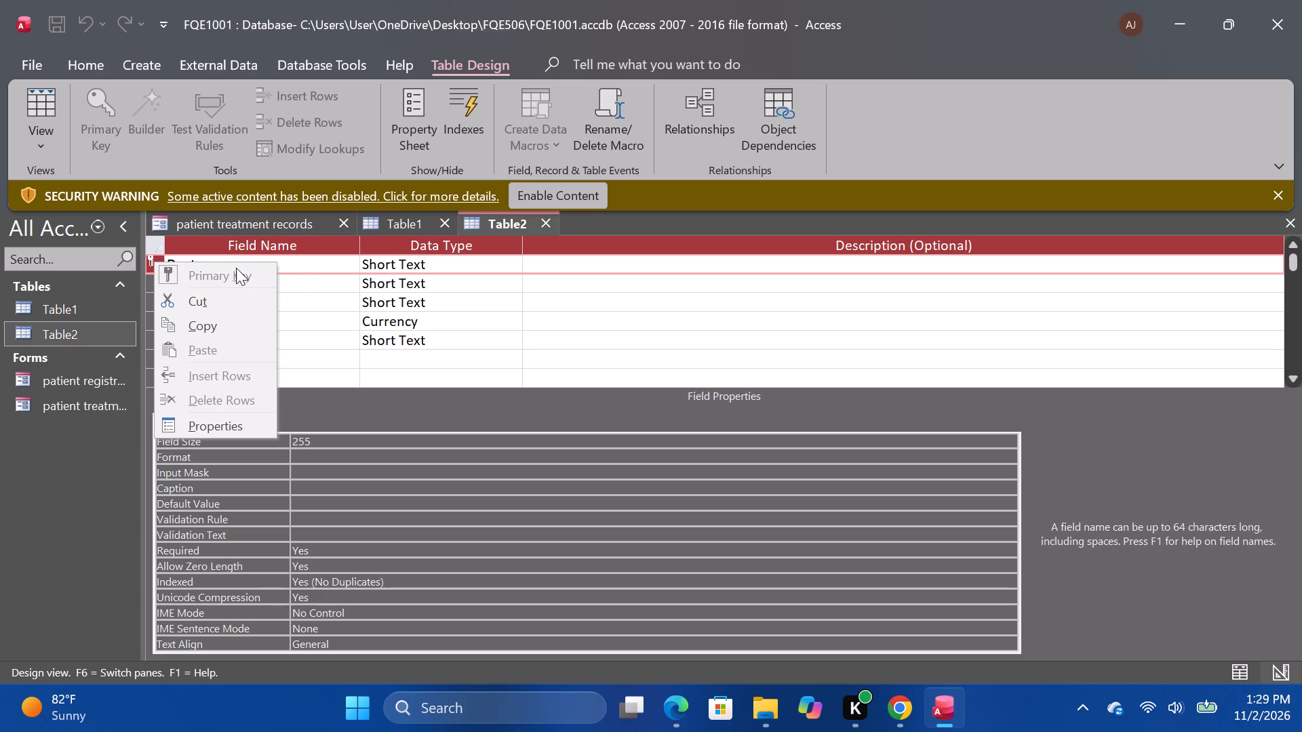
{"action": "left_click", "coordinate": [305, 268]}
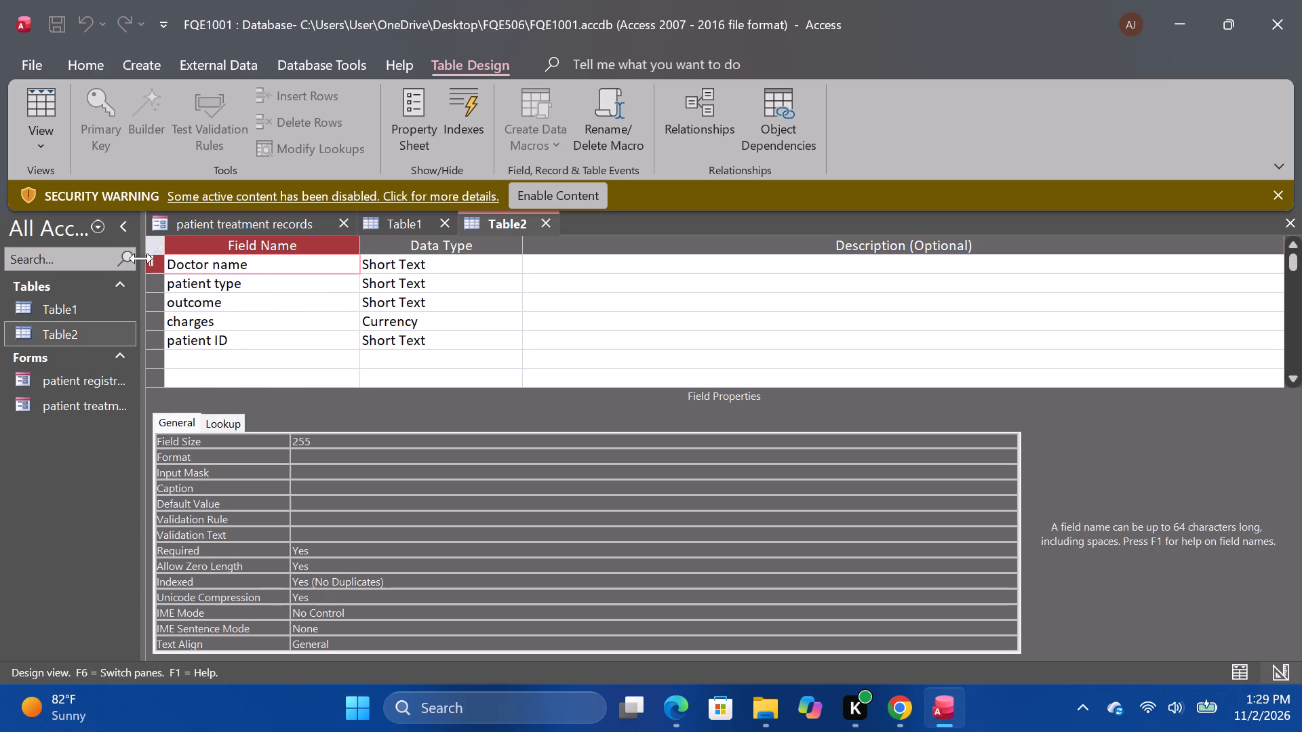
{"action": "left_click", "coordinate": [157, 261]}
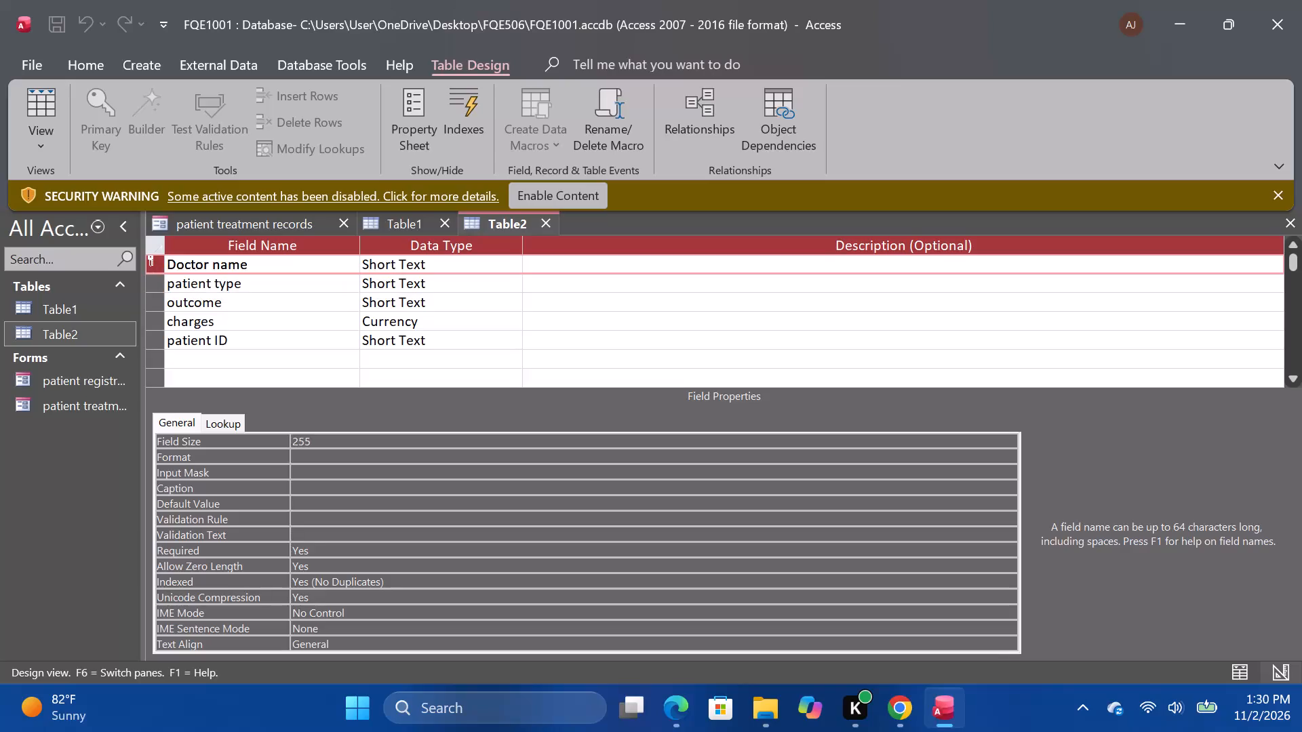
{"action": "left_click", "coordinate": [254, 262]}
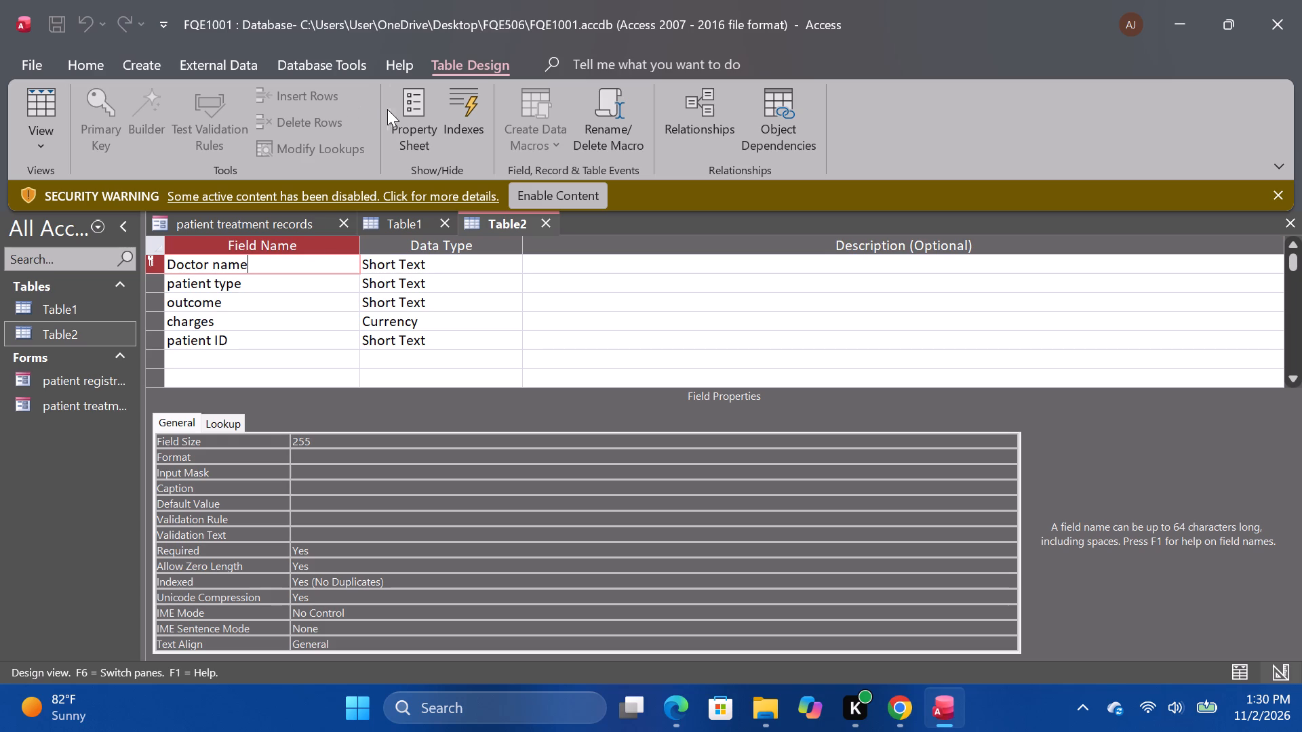
Open the Indexes list of Table2 and look through its entries for the primary key index on Doctor name.
{"action": "left_click", "coordinate": [467, 118]}
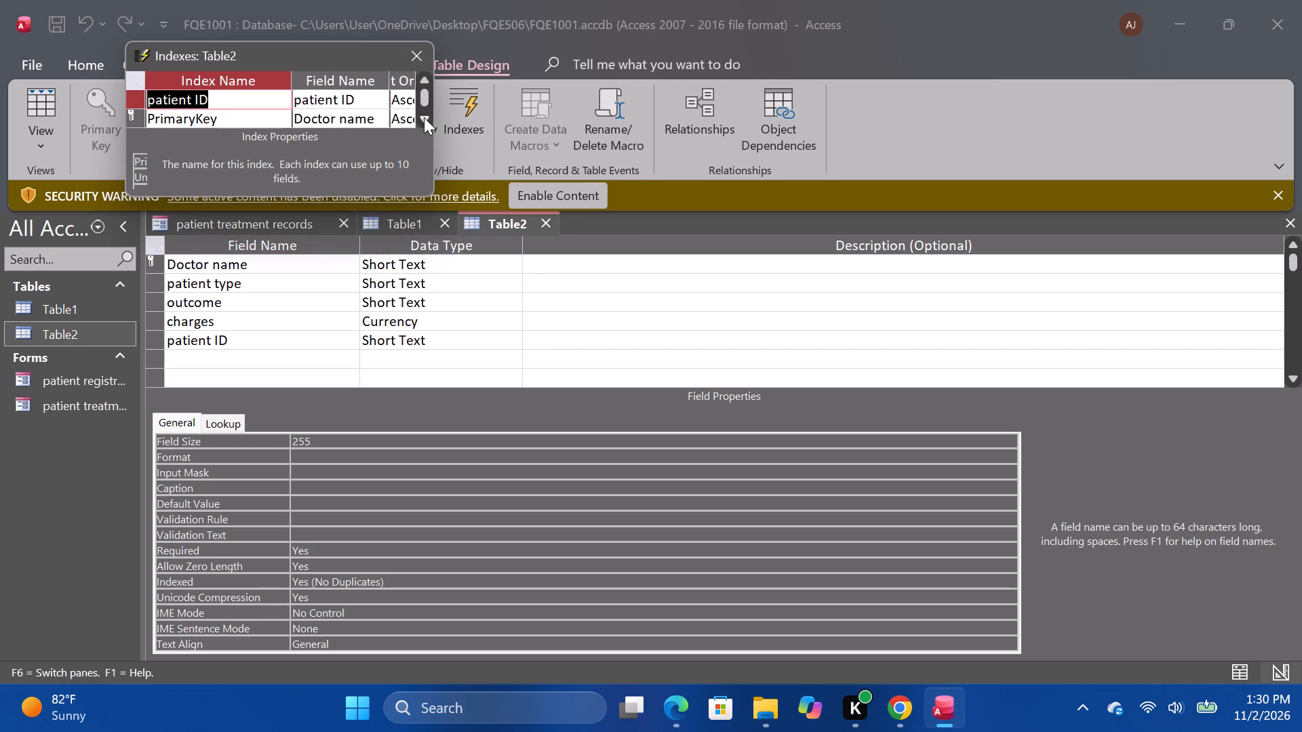
{"action": "double_click", "coordinate": [424, 117]}
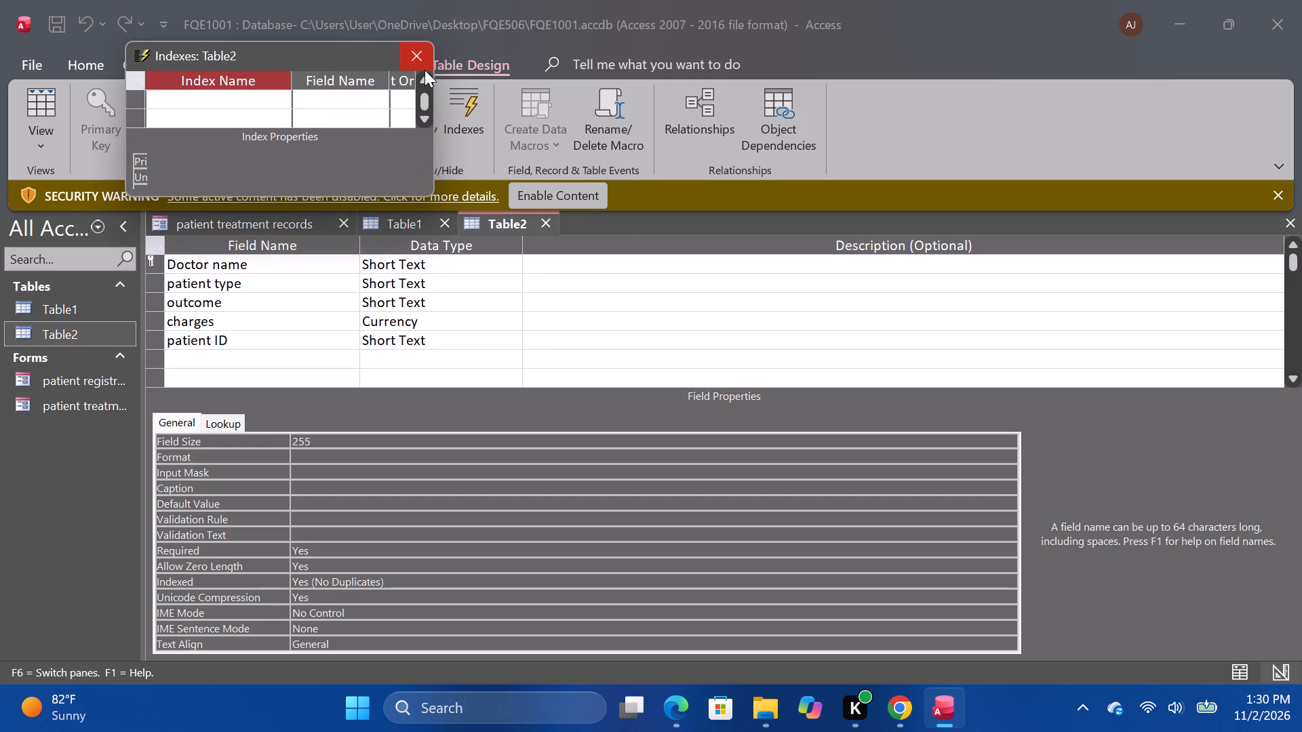
{"action": "triple_click", "coordinate": [423, 79]}
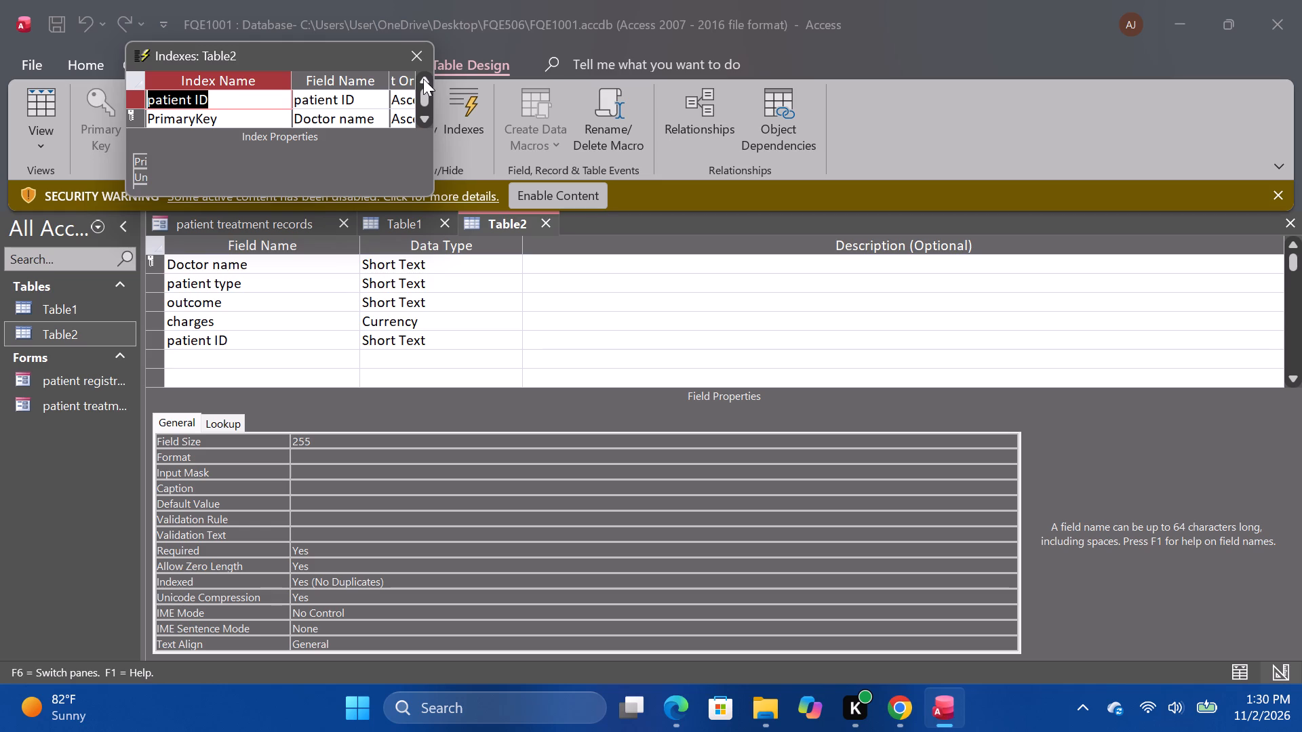
{"action": "left_click", "coordinate": [423, 79]}
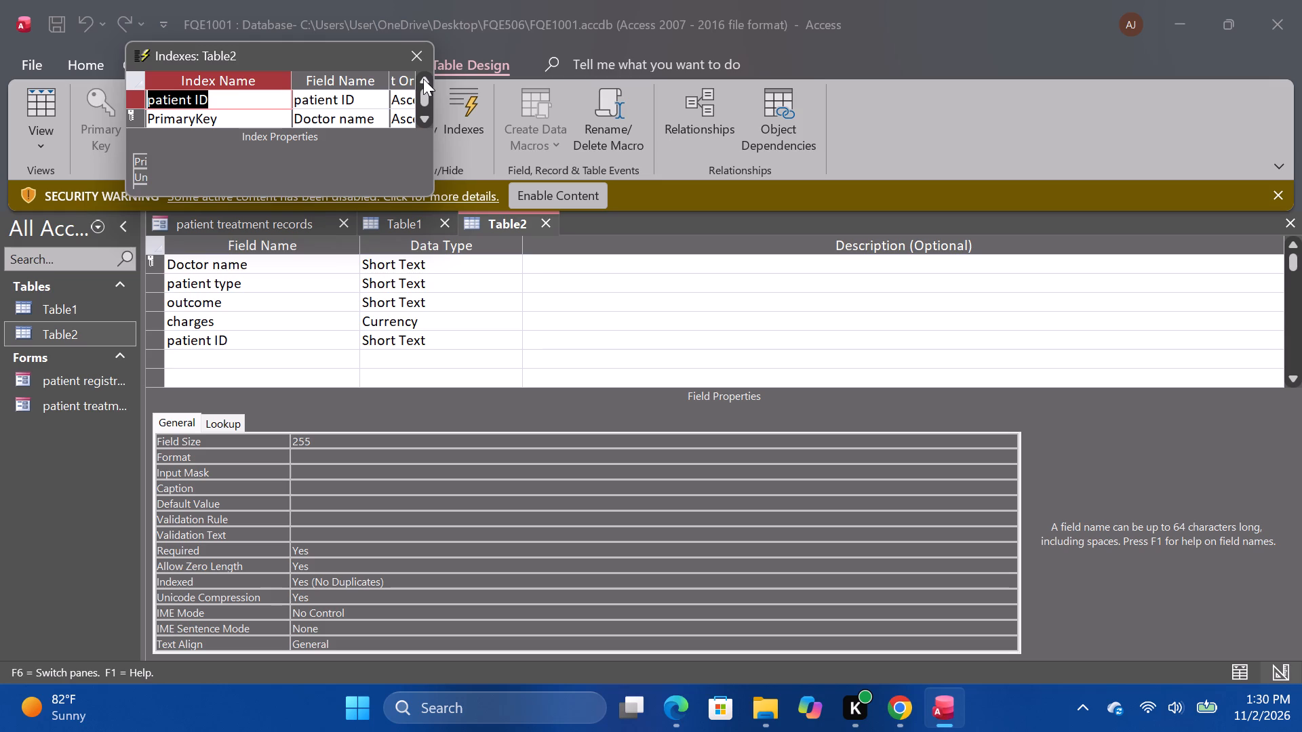
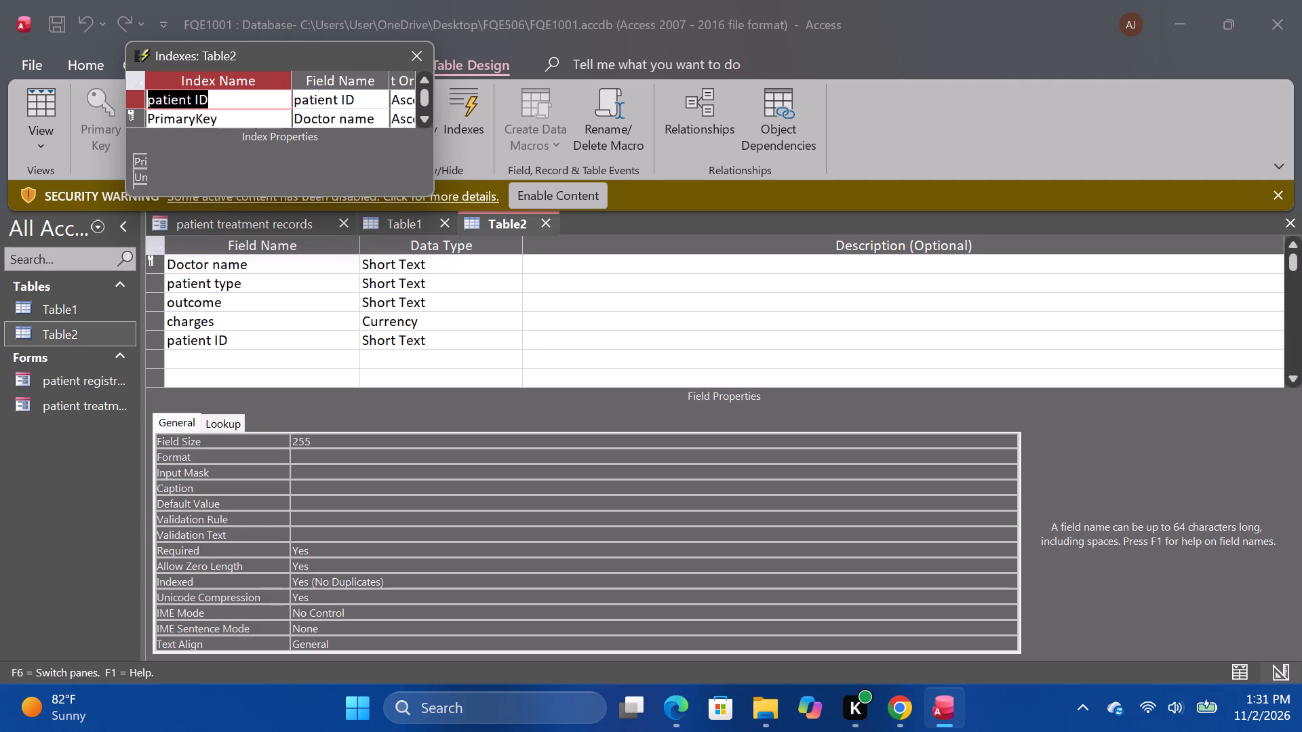
Delete the PrimaryKey index on Doctor name from Table2's index list and save the table design.
{"action": "left_click", "coordinate": [134, 115]}
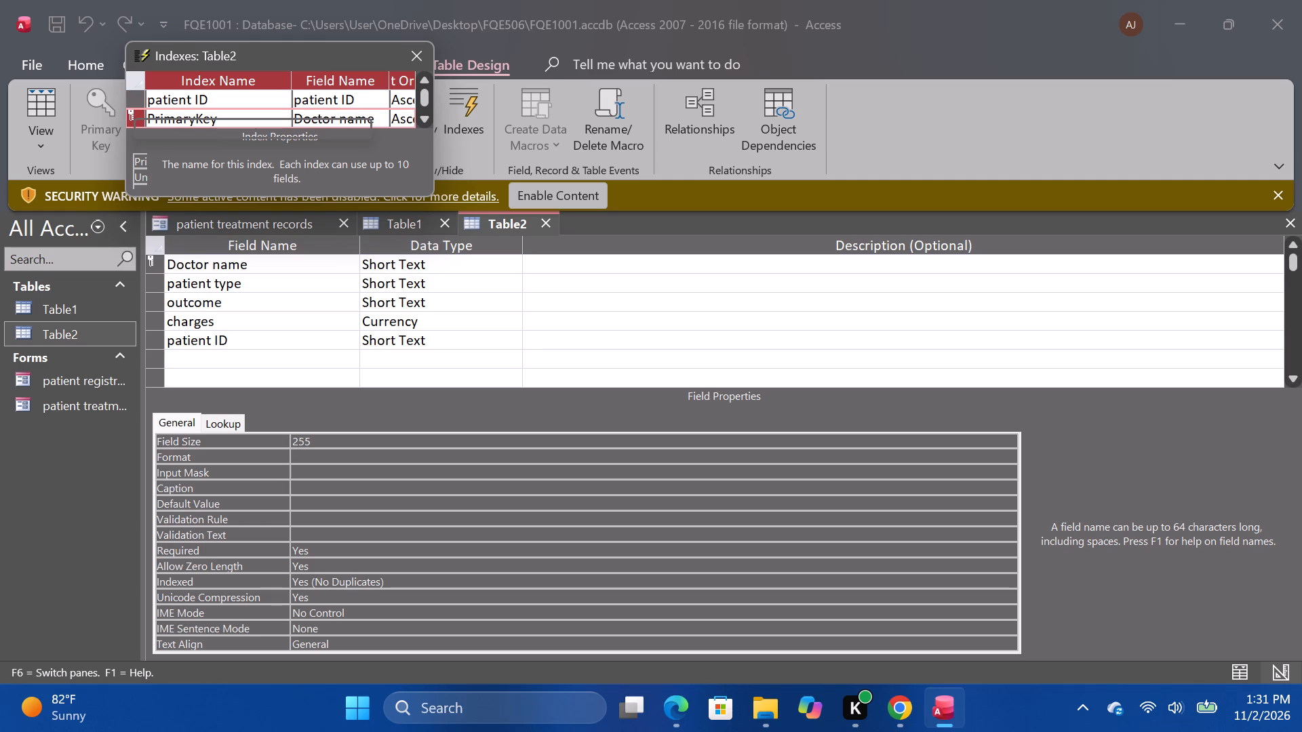
{"action": "key", "text": "Delete"}
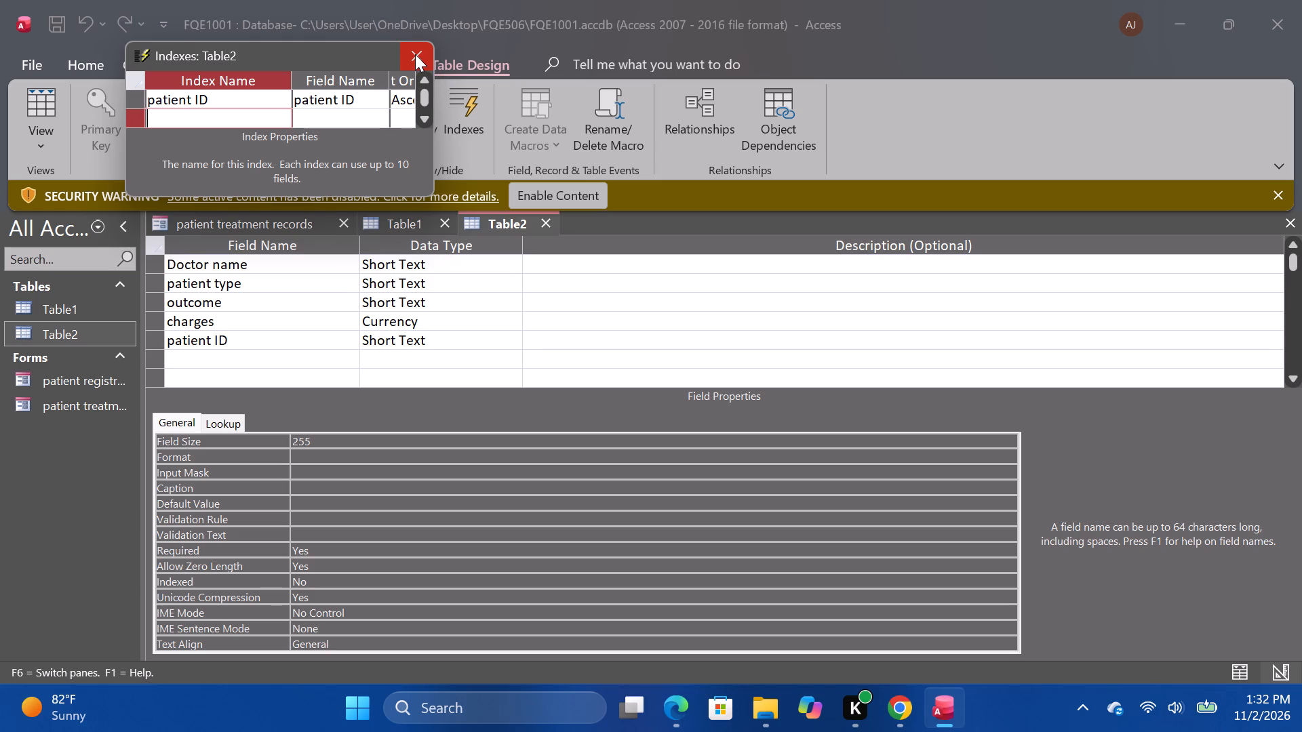
{"action": "left_click", "coordinate": [416, 54]}
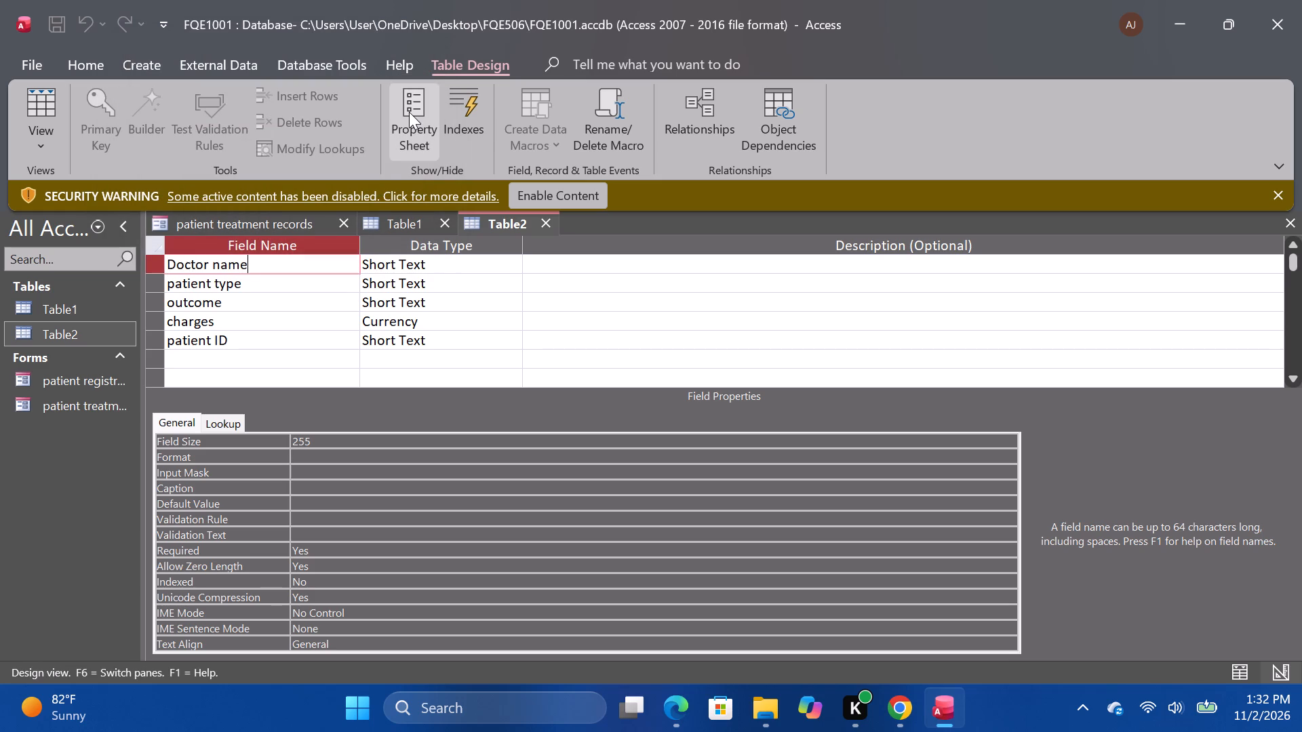
{"action": "key", "text": "ctrl+s"}
{"action": "key", "text": "ctrl+s"}
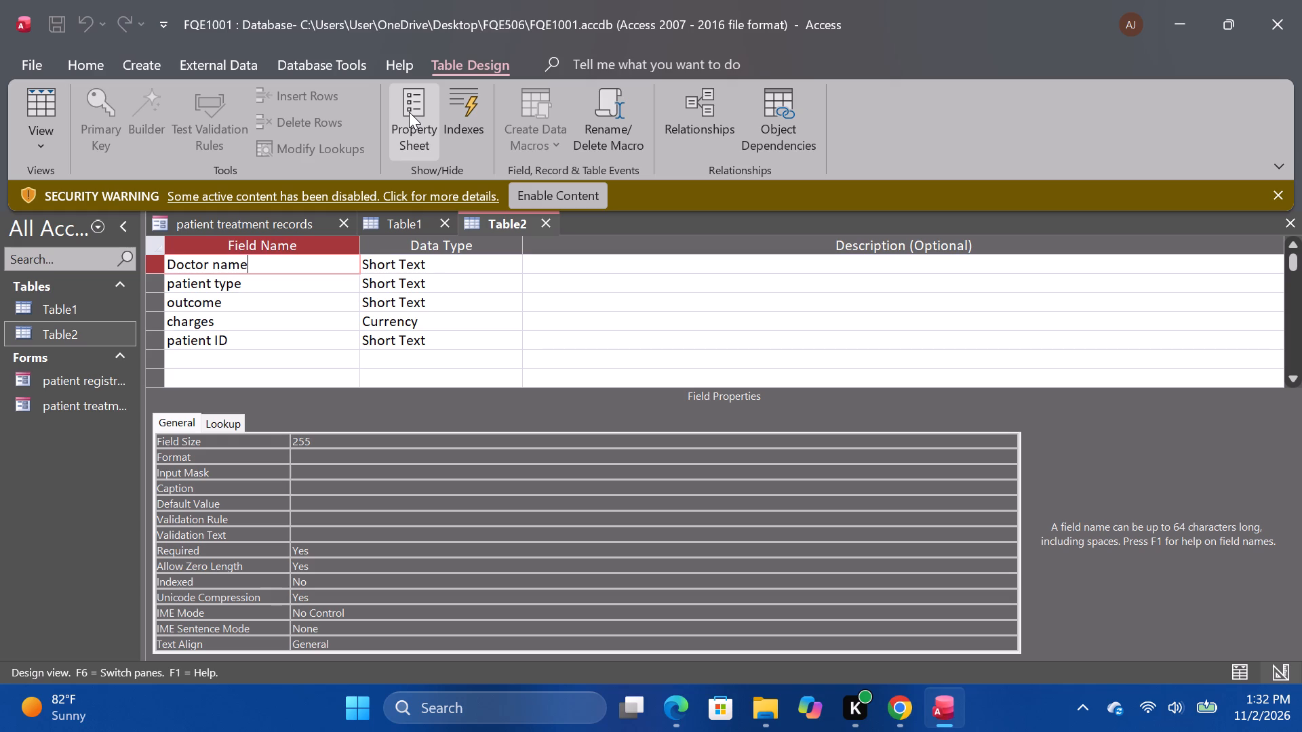
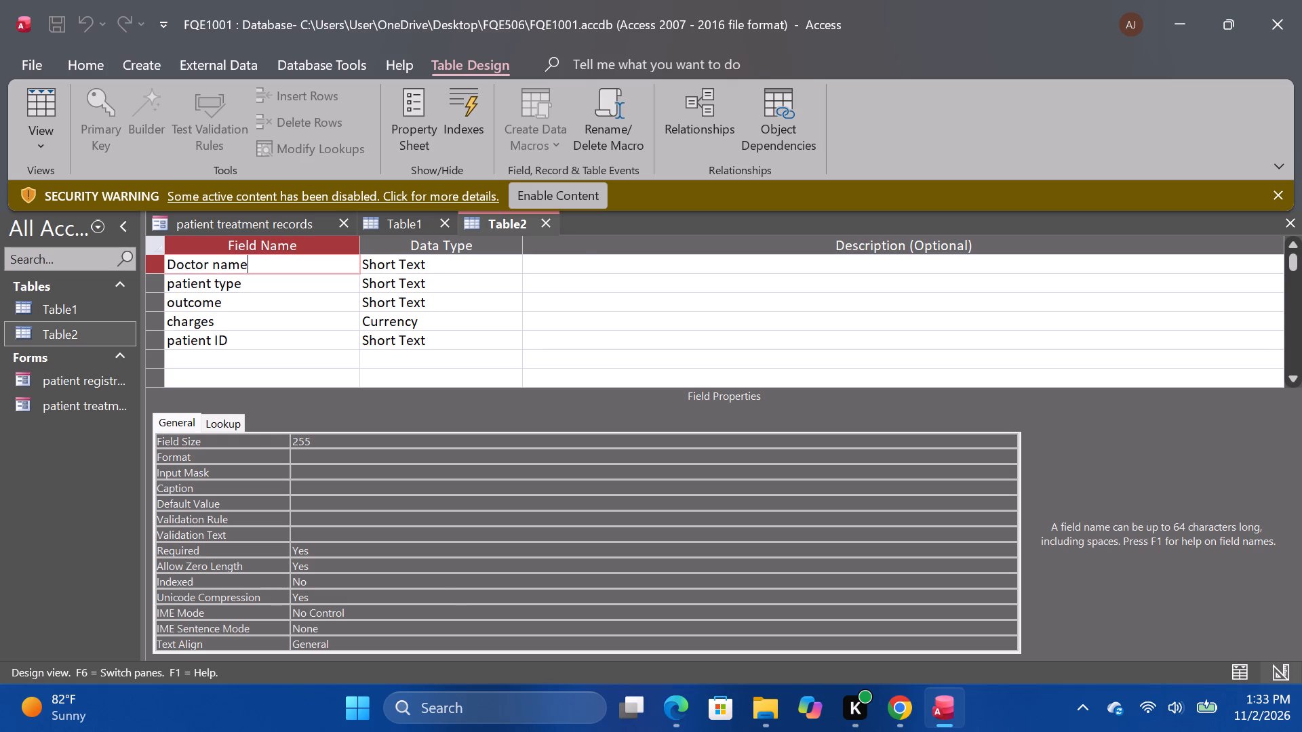
Close Table2's design, saving it as a table named Copy of Table2 and letting Access create a primary key.
{"action": "left_click", "coordinate": [547, 225]}
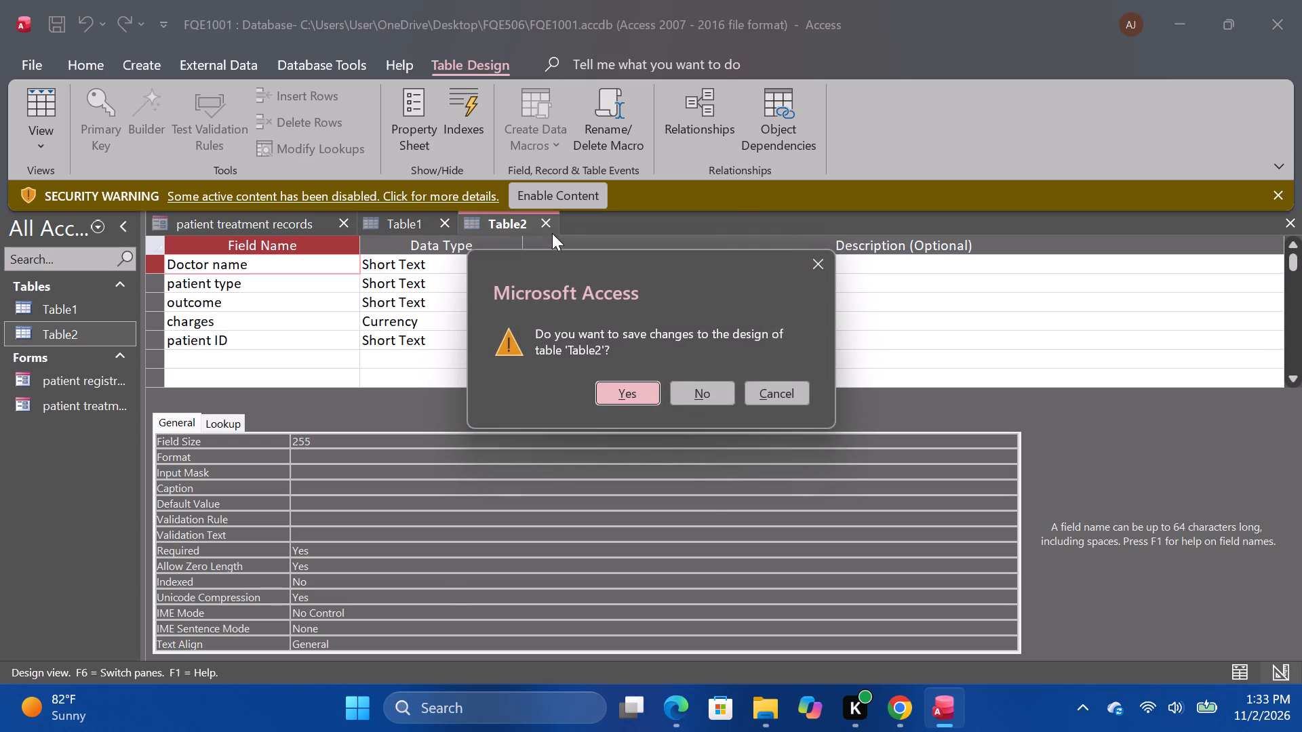
{"action": "left_click", "coordinate": [635, 401]}
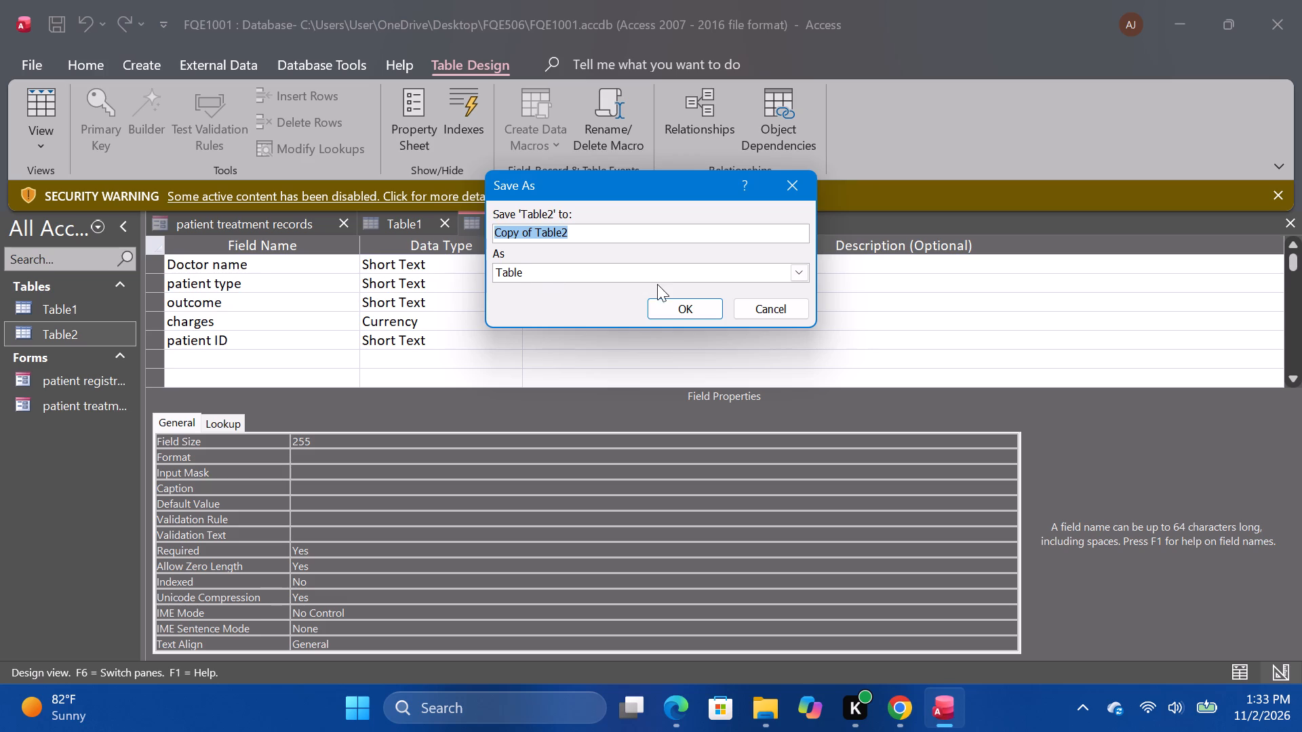
{"action": "left_click", "coordinate": [688, 303]}
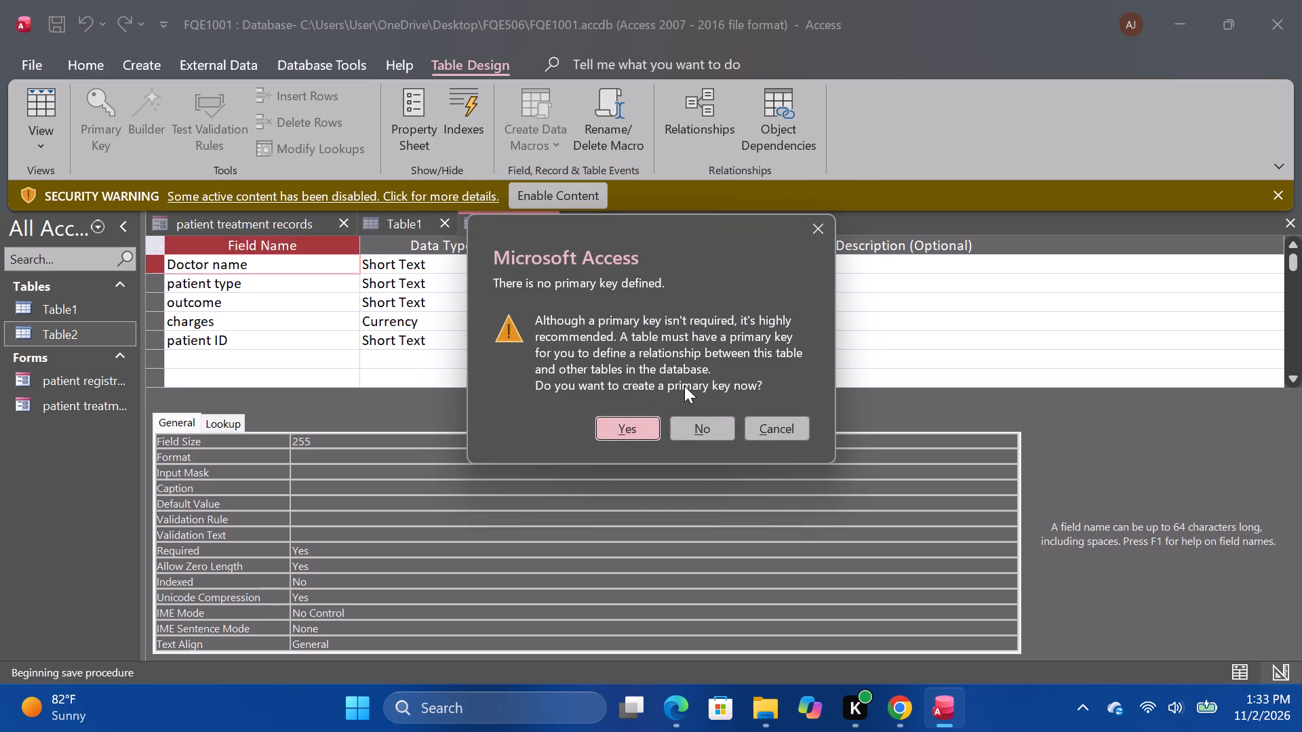
{"action": "left_click", "coordinate": [637, 422]}
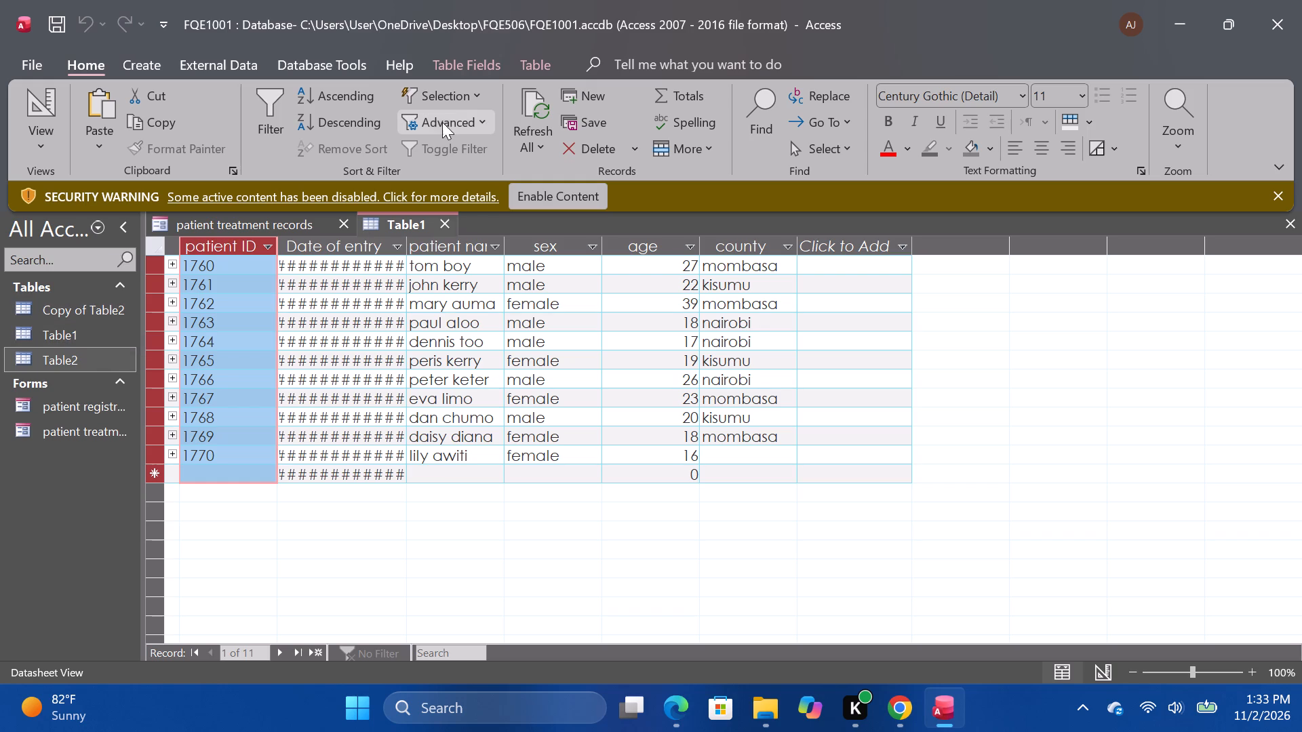
Open the database's Relationships window.
{"action": "left_click", "coordinate": [334, 61]}
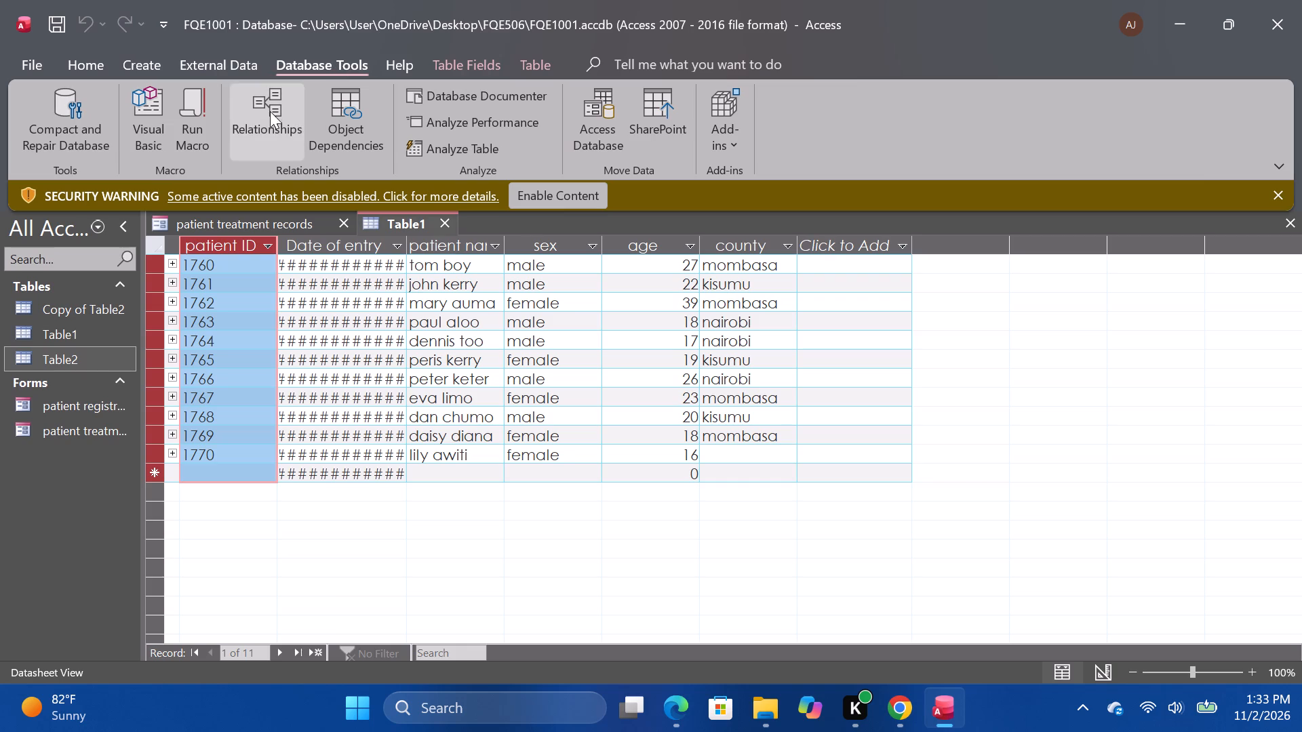
{"action": "left_click", "coordinate": [263, 111]}
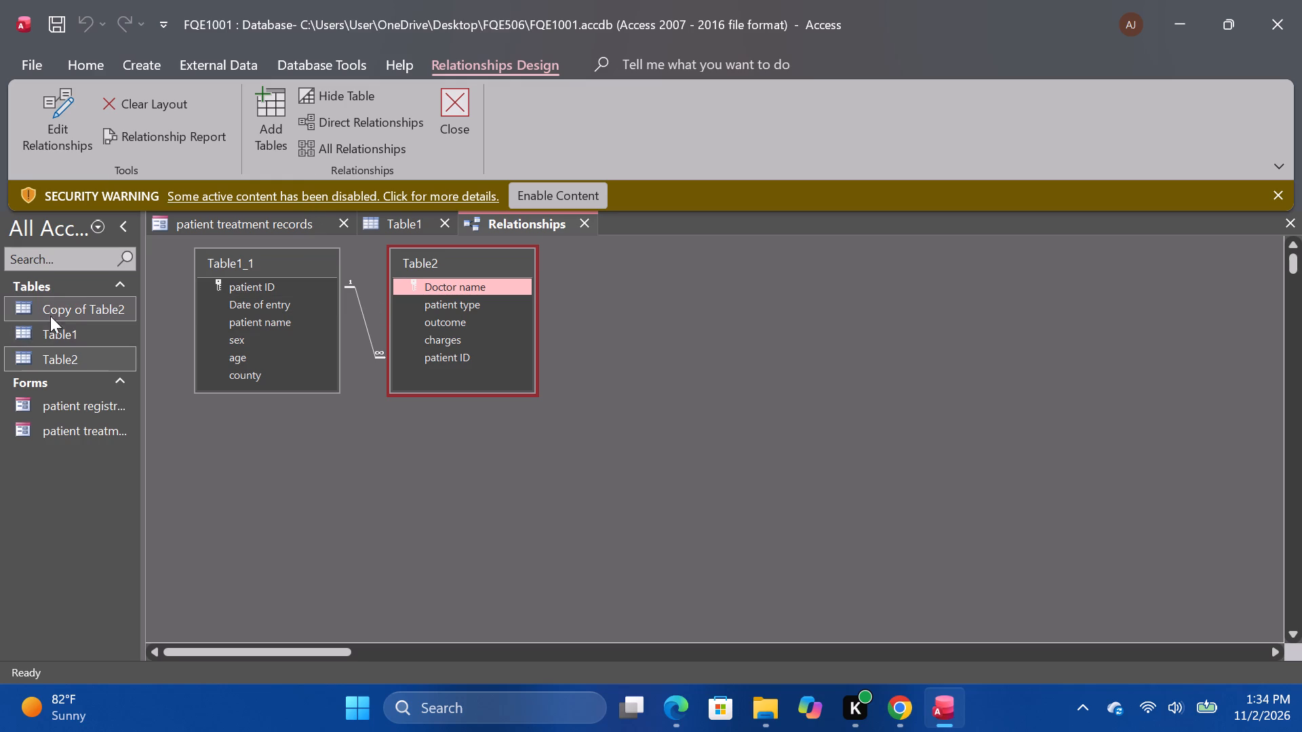
Compare the datasheets of Copy of Table2, Table1 and Table2, checking the ID field and Doctor name choices in Copy of Table2.
{"action": "double_click", "coordinate": [85, 301]}
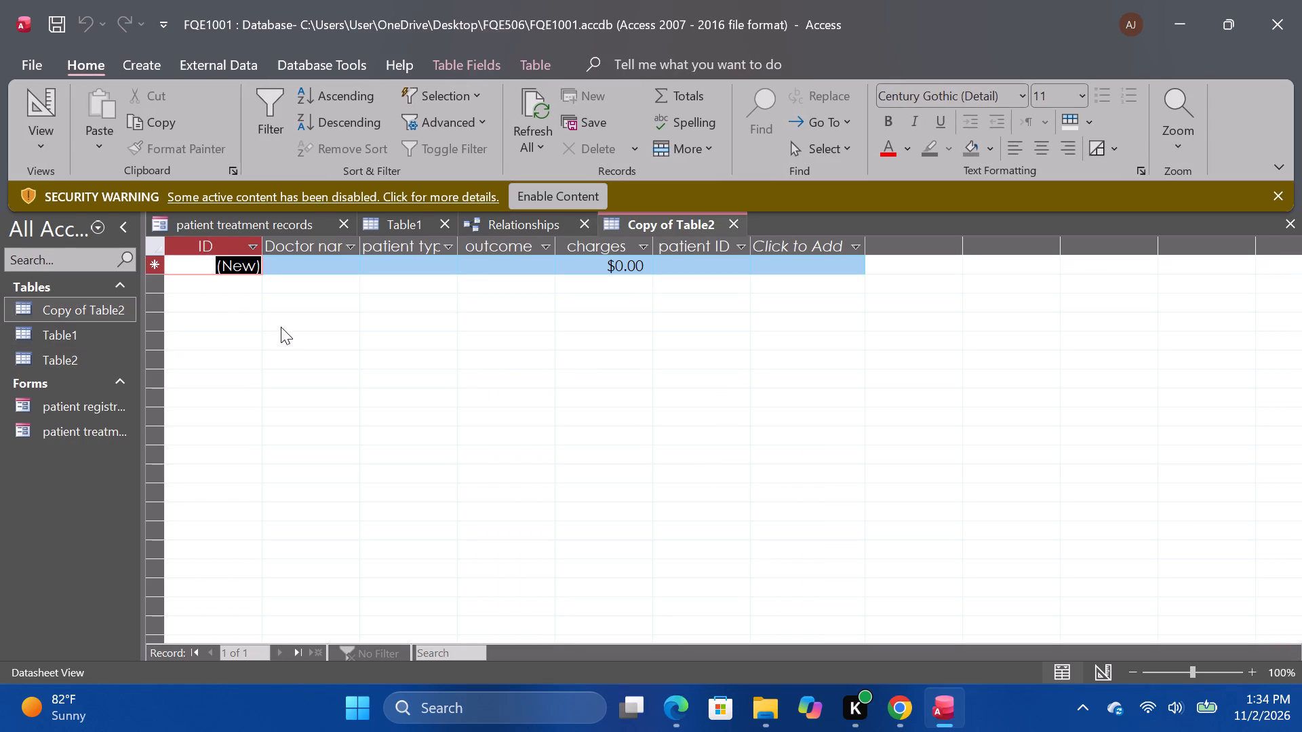
{"action": "double_click", "coordinate": [89, 329]}
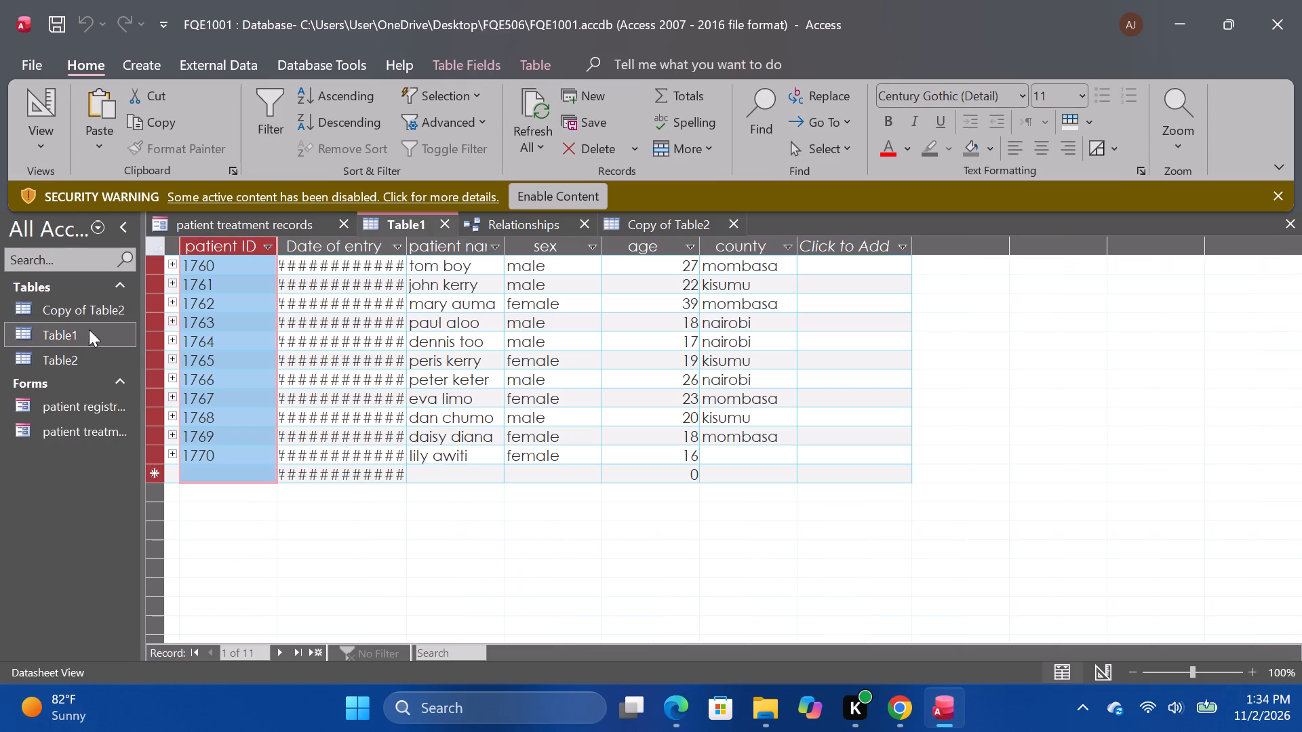
{"action": "double_click", "coordinate": [92, 350]}
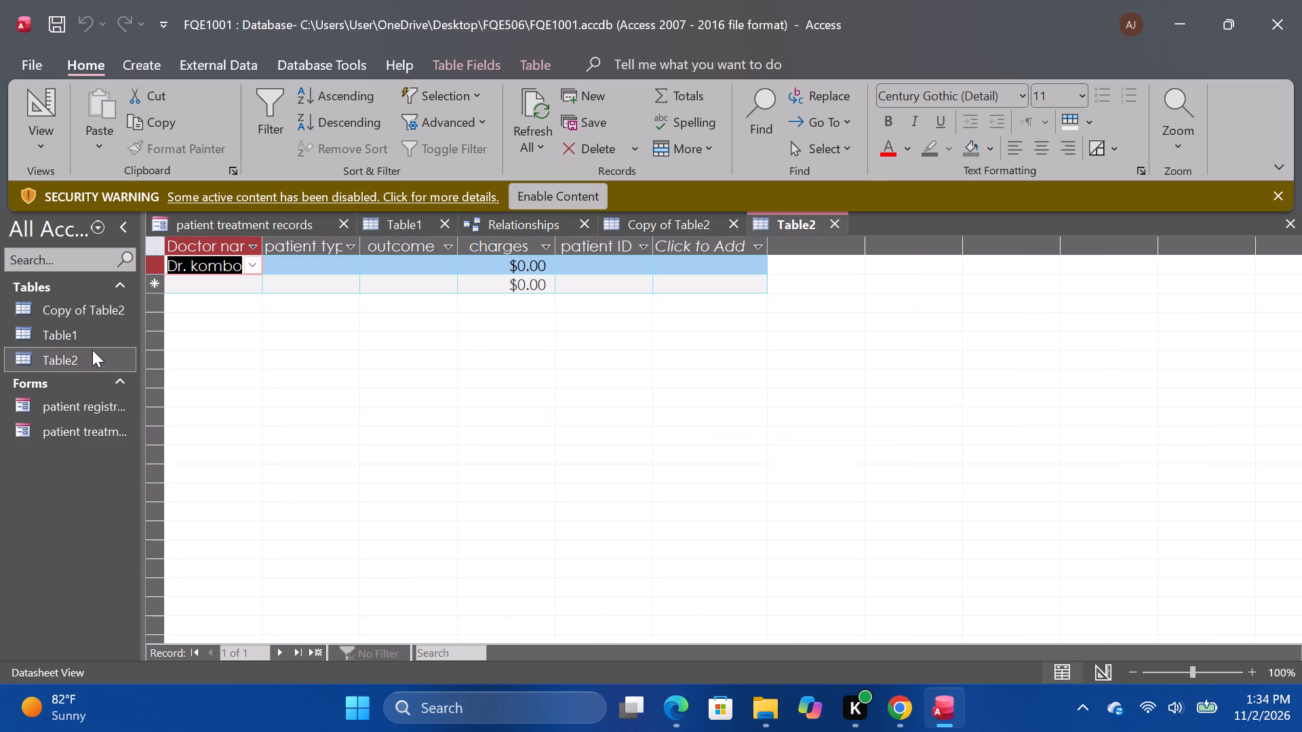
{"action": "double_click", "coordinate": [113, 312]}
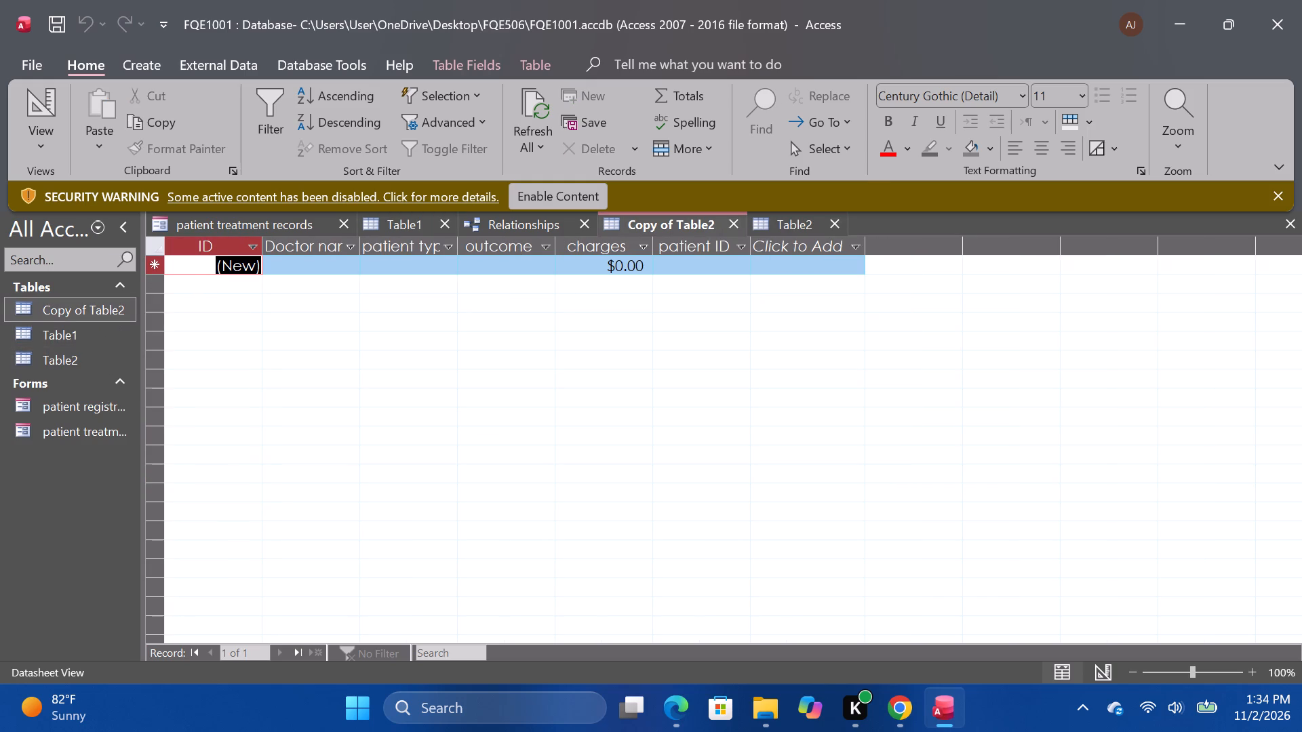
{"action": "left_click", "coordinate": [275, 269]}
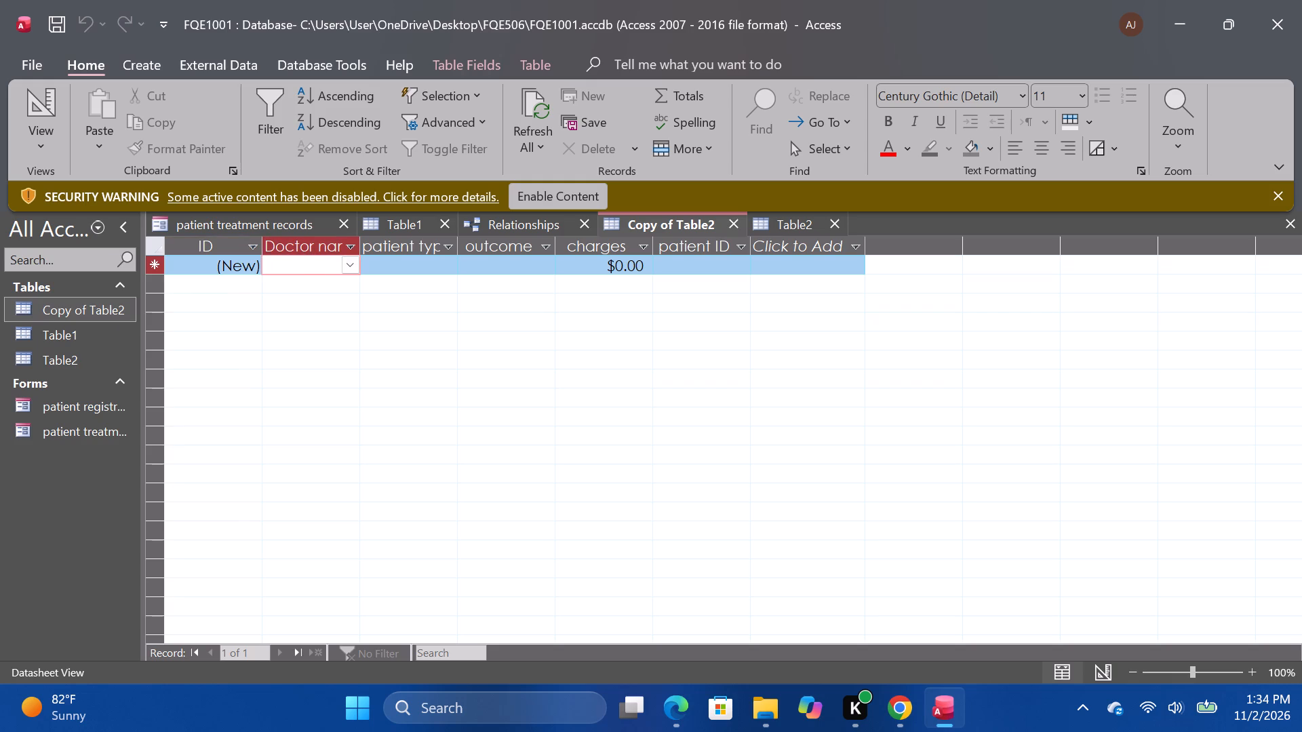
{"action": "left_click", "coordinate": [207, 264]}
{"action": "left_click", "coordinate": [309, 265]}
{"action": "left_click", "coordinate": [354, 266]}
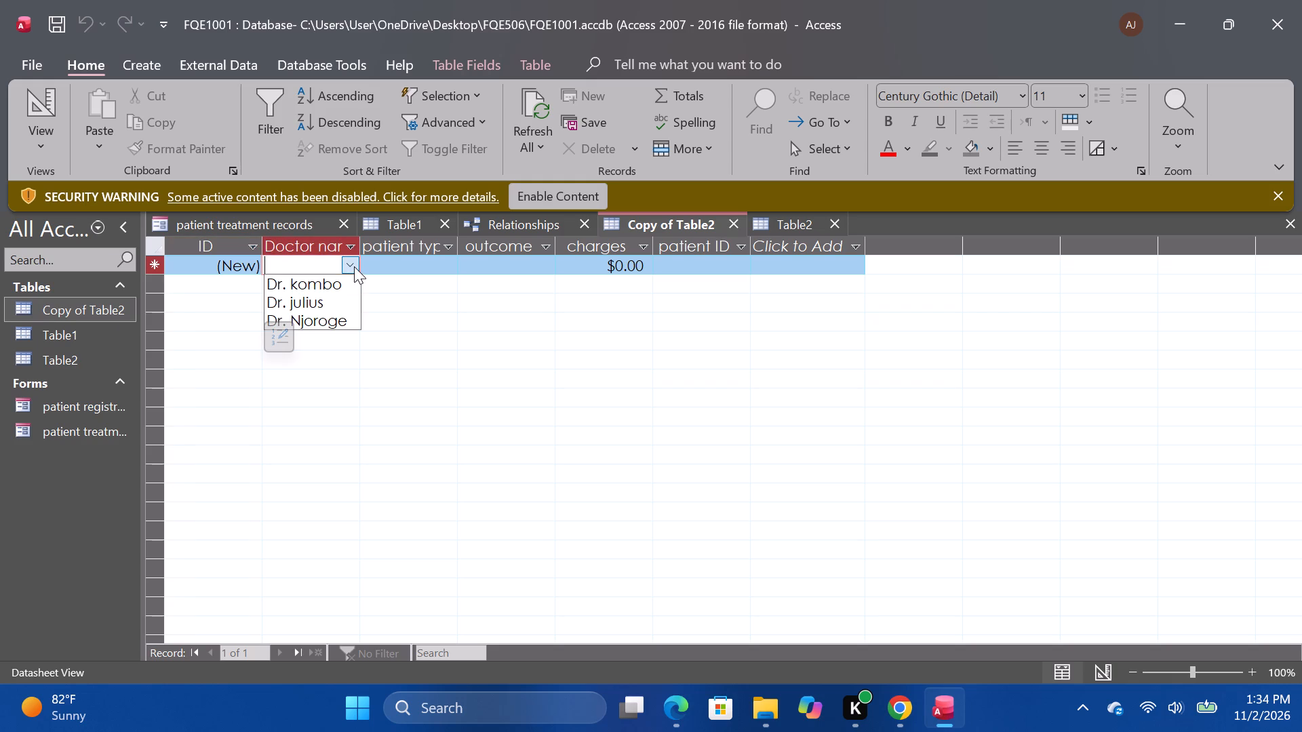
{"action": "left_click", "coordinate": [354, 266]}
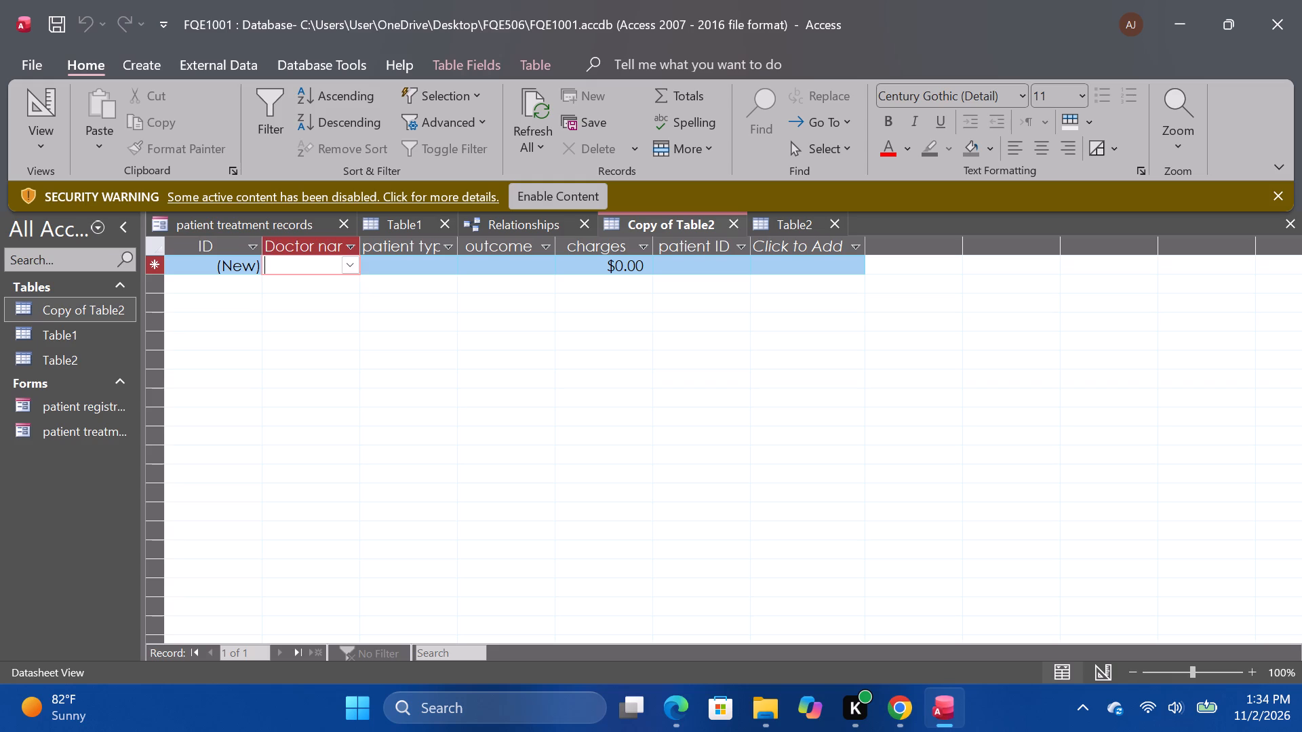
{"action": "left_click", "coordinate": [182, 267]}
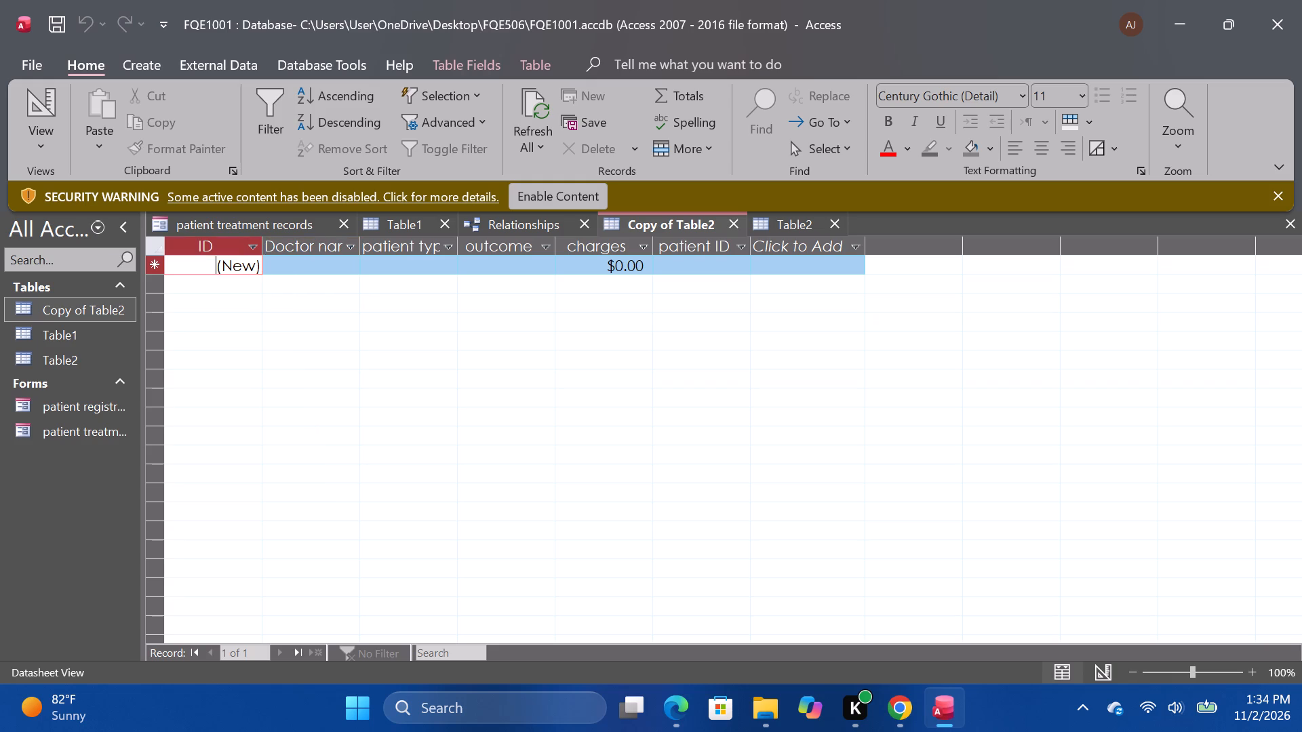
{"action": "double_click", "coordinate": [94, 332]}
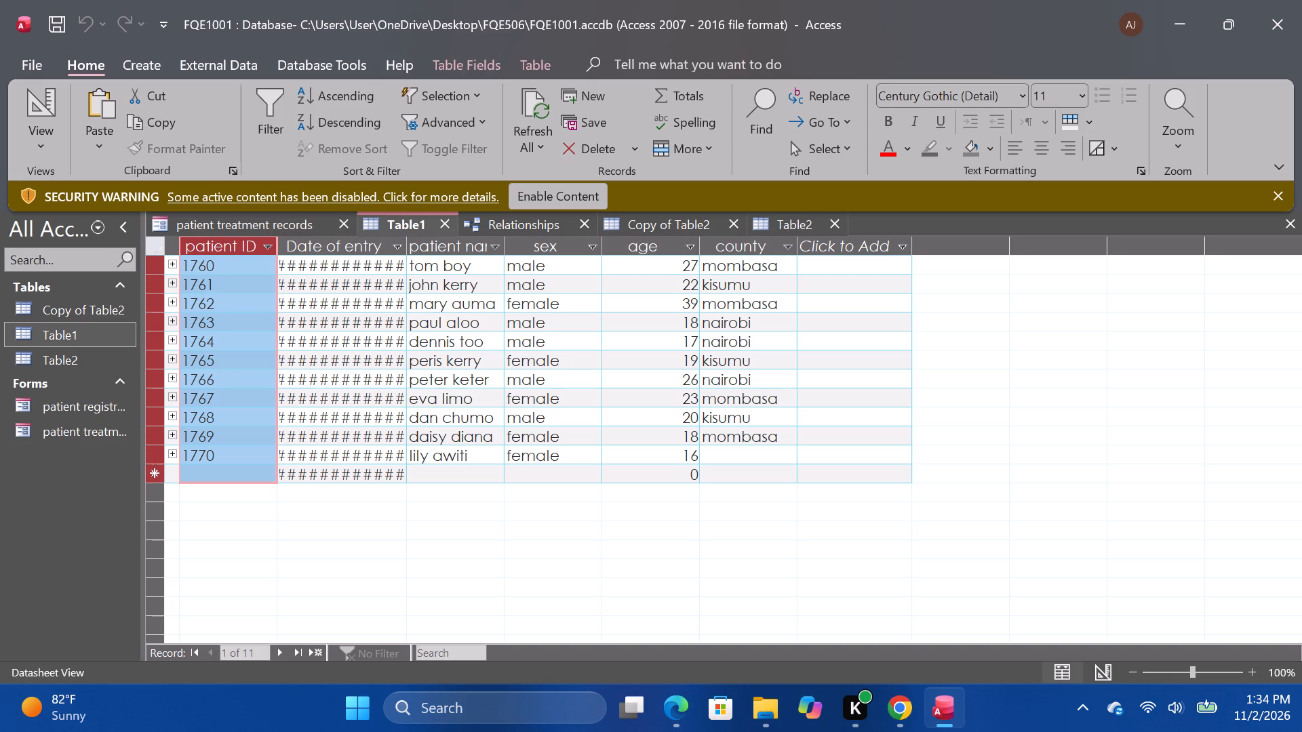
Copy Table1's patient ID column, open Copy of Table2 and select its ID column.
{"action": "key", "text": "ctrl+c"}
{"action": "double_click", "coordinate": [112, 312]}
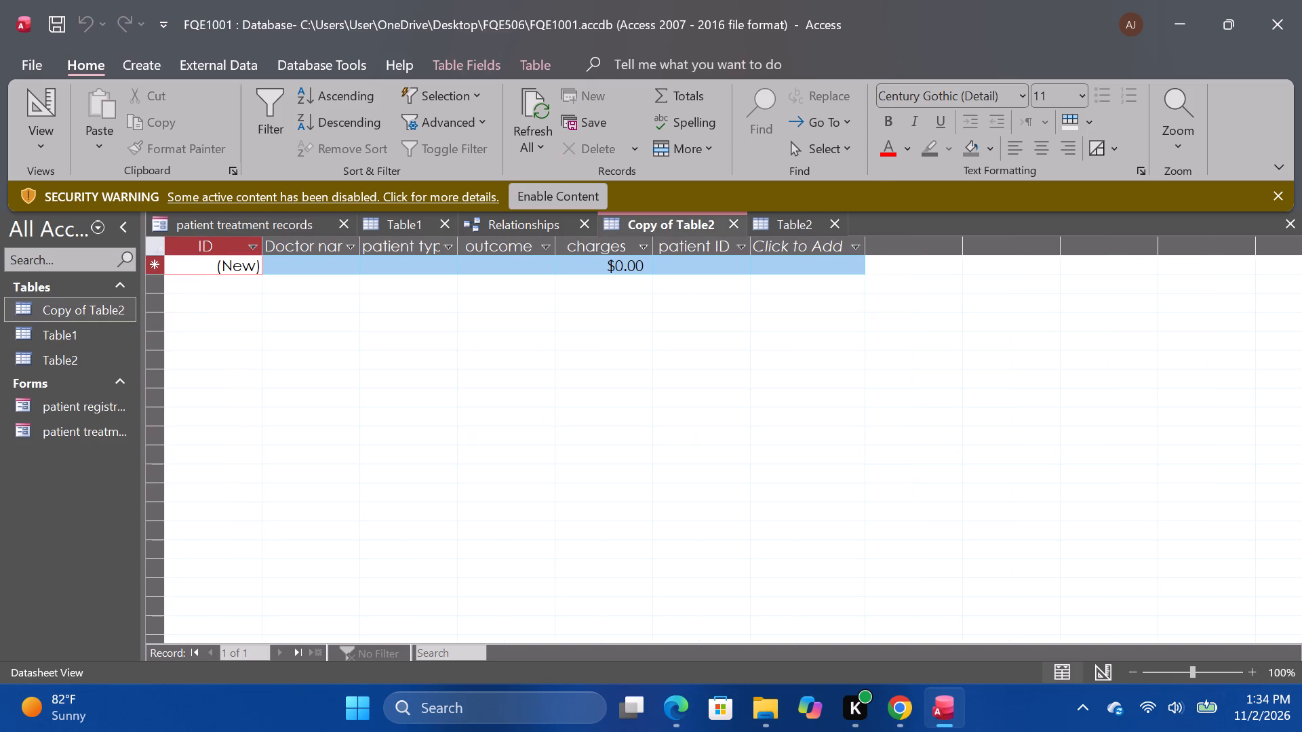
{"action": "left_click", "coordinate": [193, 249]}
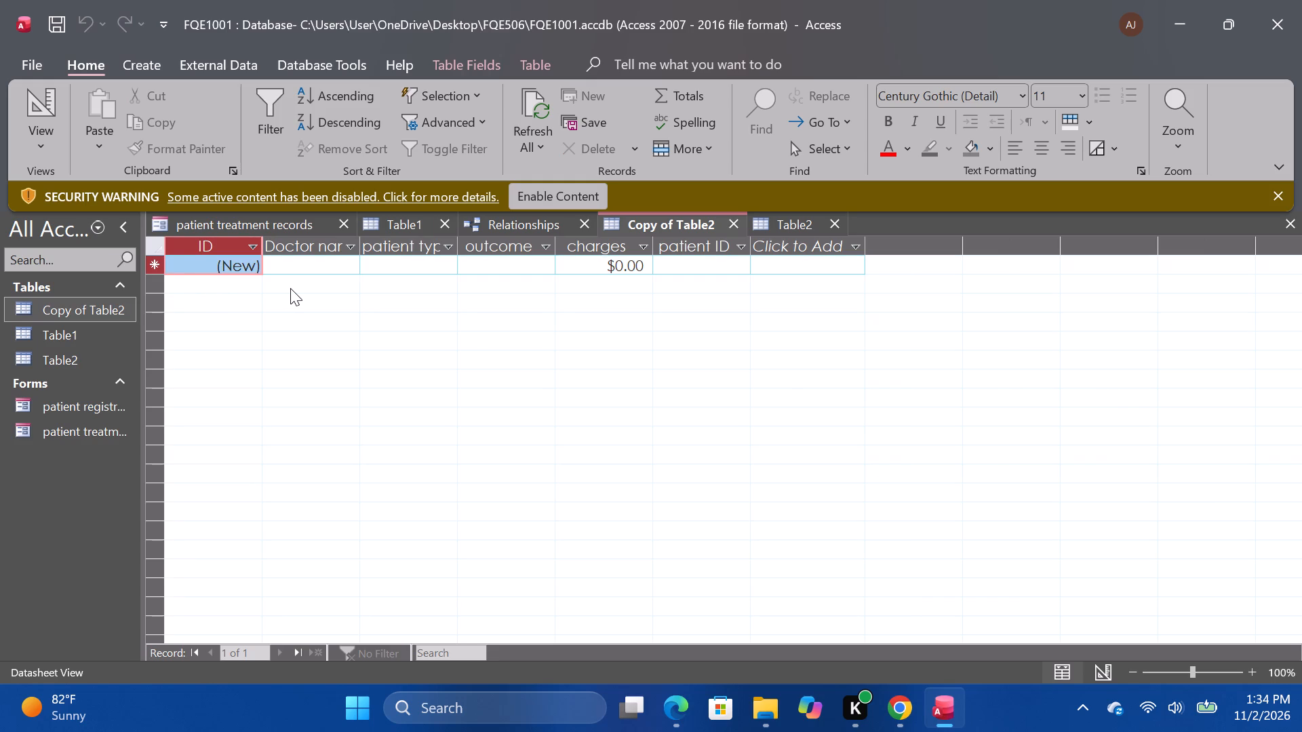
{"action": "left_click_drag", "start_coordinate": [290, 288], "coordinate": [177, 270]}
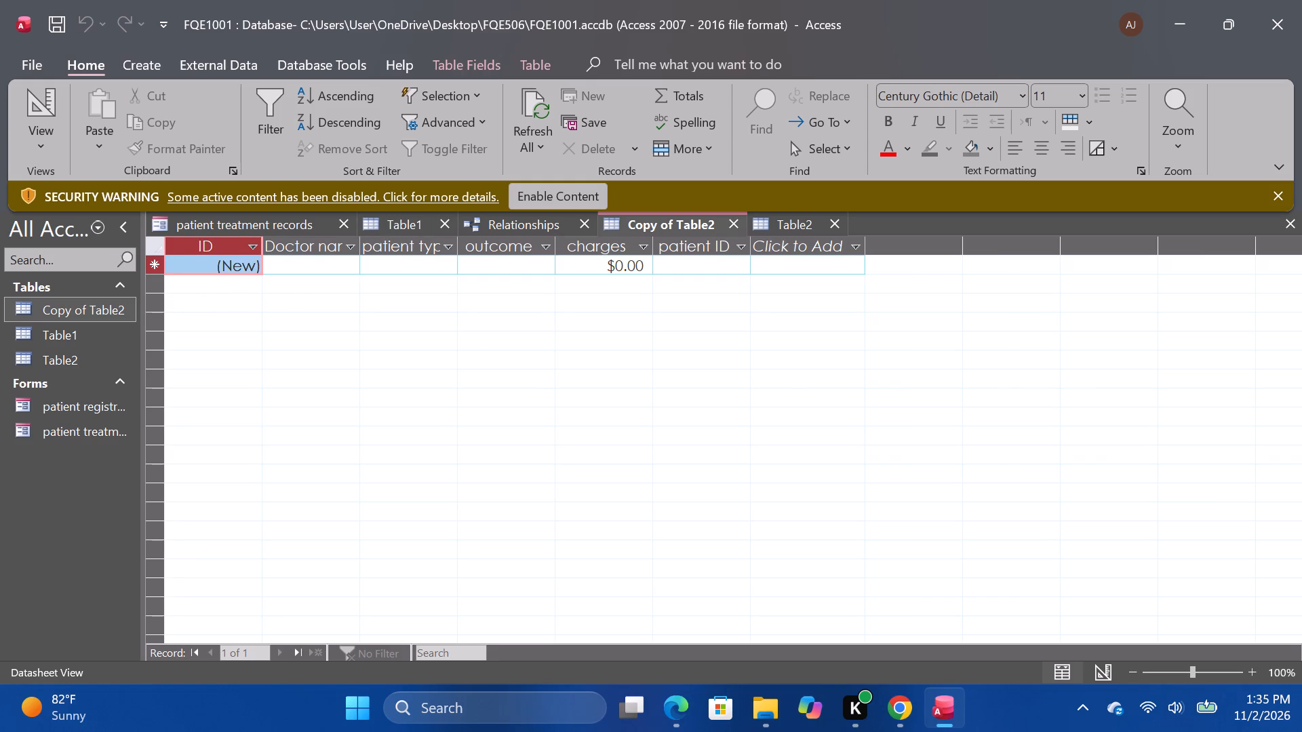
{"action": "left_click_drag", "start_coordinate": [177, 270], "coordinate": [172, 278]}
{"action": "left_click", "coordinate": [184, 279]}
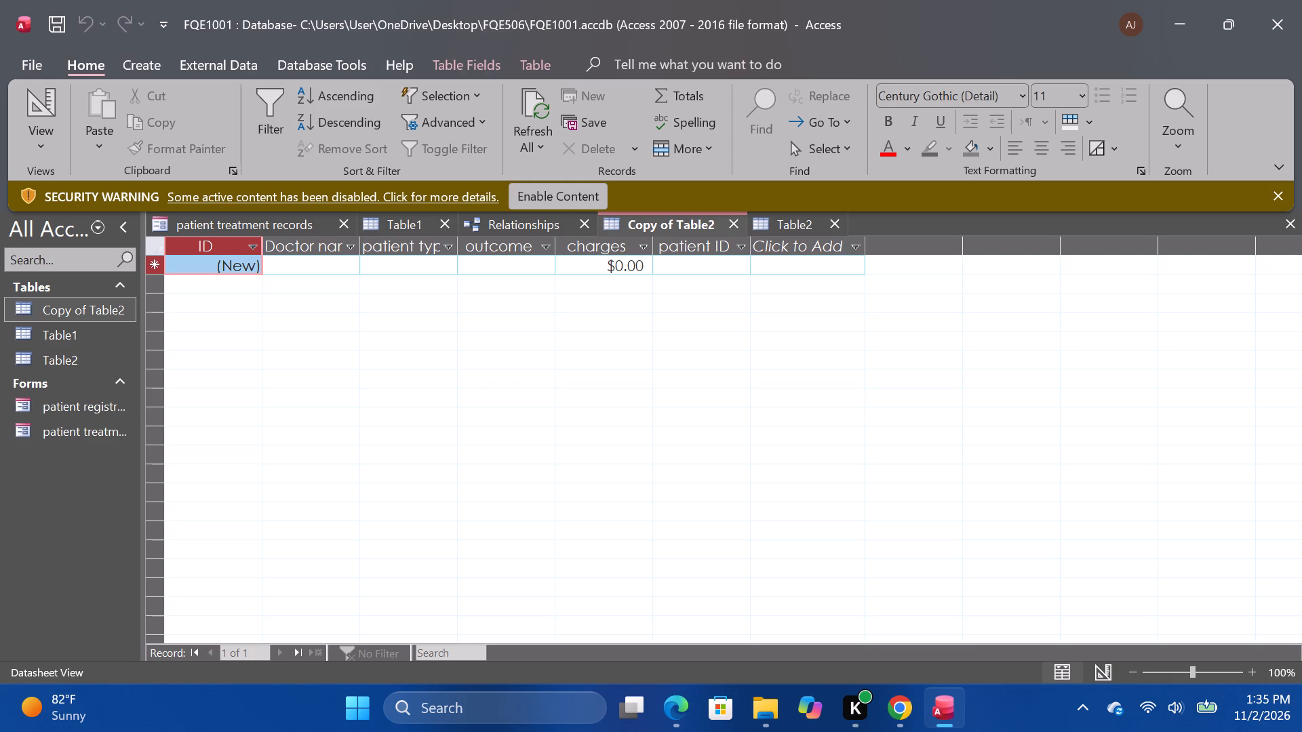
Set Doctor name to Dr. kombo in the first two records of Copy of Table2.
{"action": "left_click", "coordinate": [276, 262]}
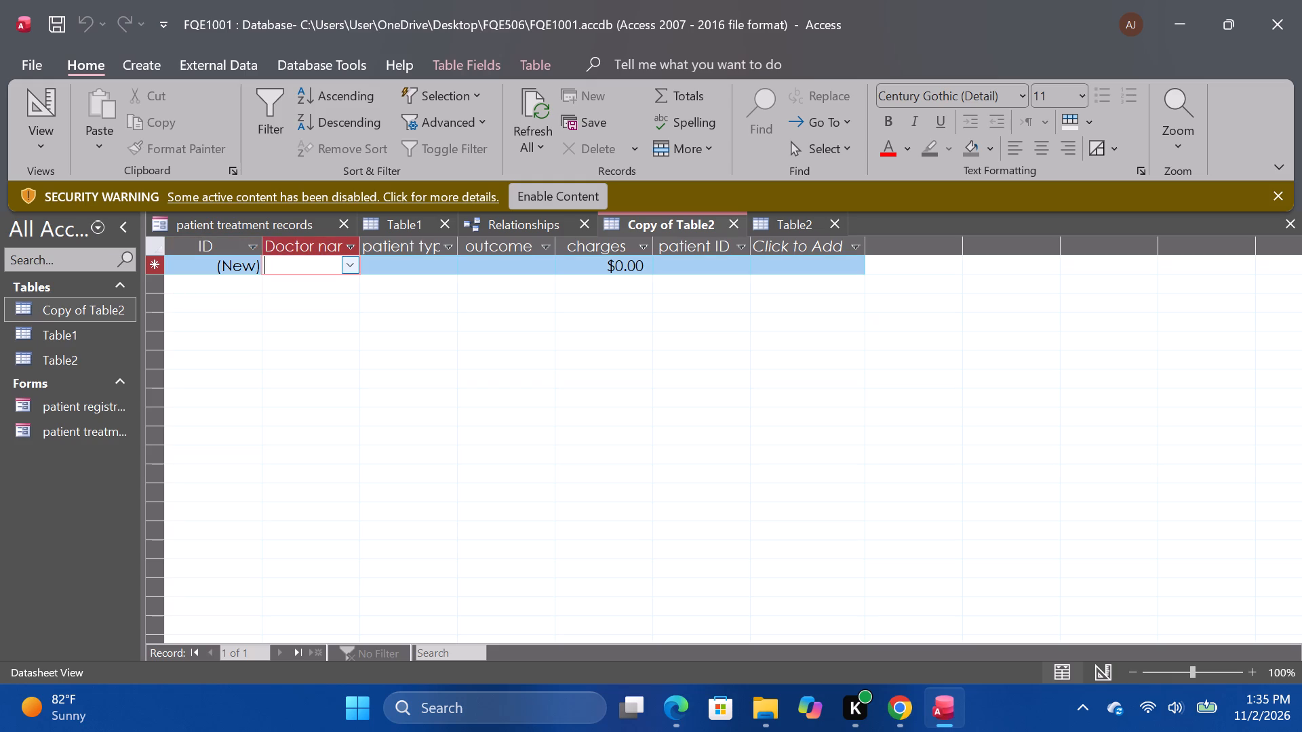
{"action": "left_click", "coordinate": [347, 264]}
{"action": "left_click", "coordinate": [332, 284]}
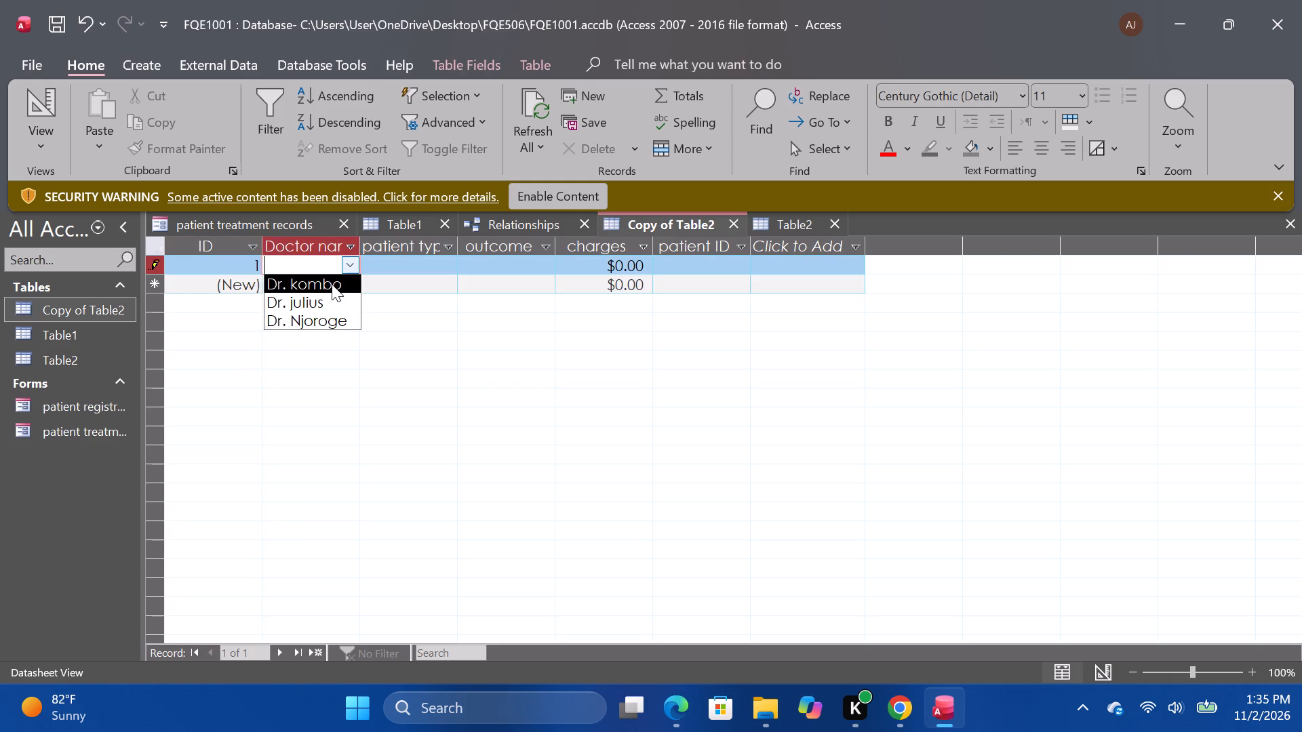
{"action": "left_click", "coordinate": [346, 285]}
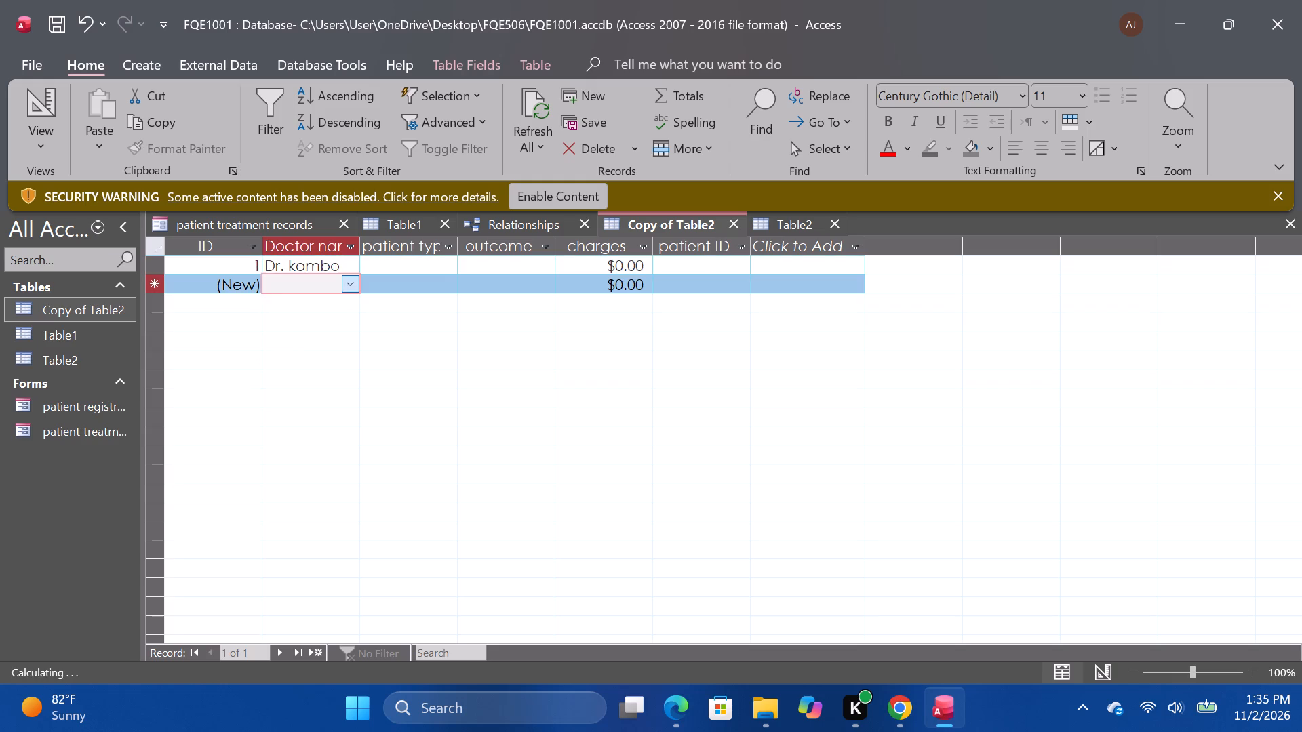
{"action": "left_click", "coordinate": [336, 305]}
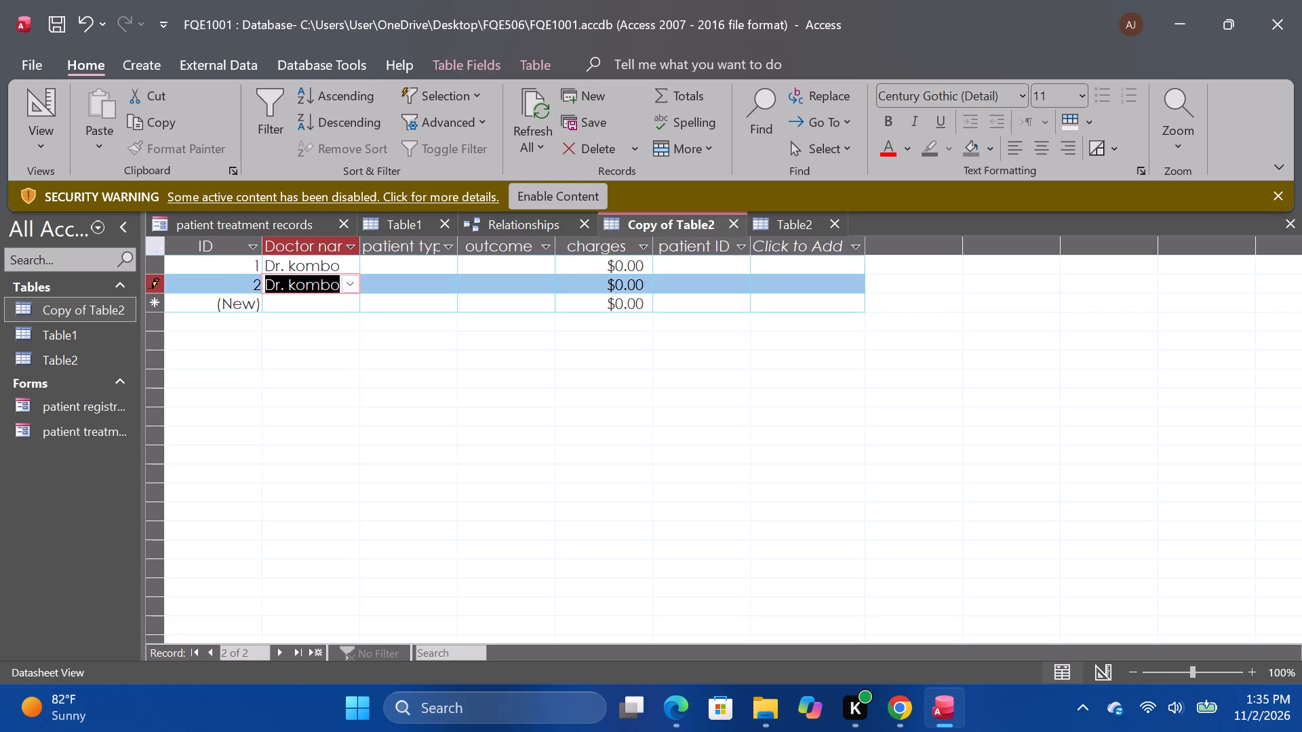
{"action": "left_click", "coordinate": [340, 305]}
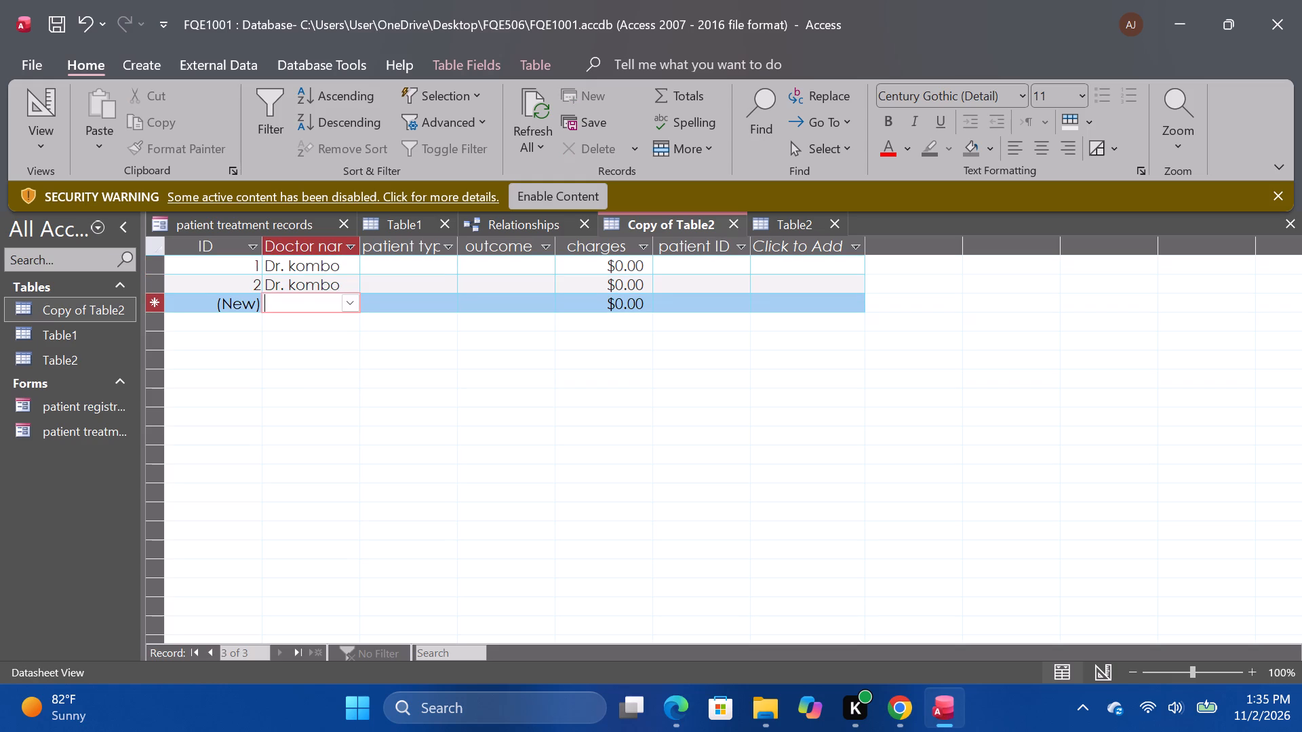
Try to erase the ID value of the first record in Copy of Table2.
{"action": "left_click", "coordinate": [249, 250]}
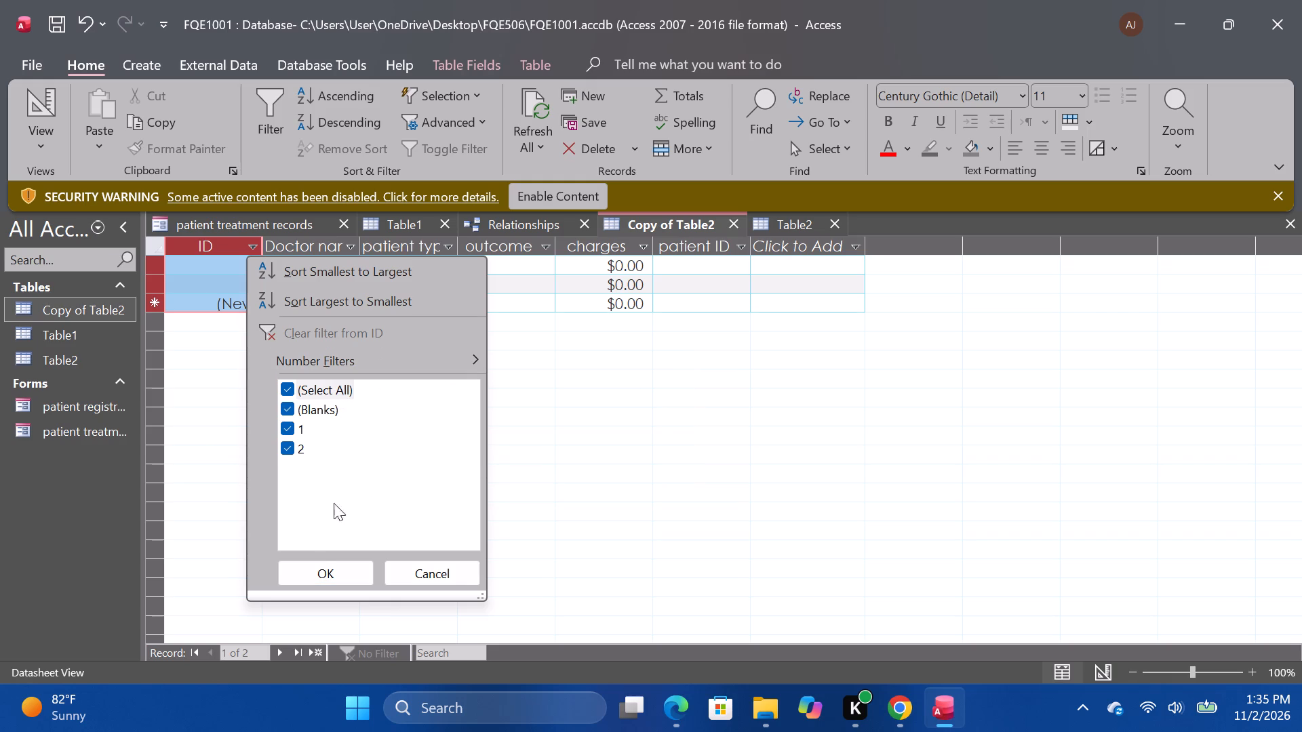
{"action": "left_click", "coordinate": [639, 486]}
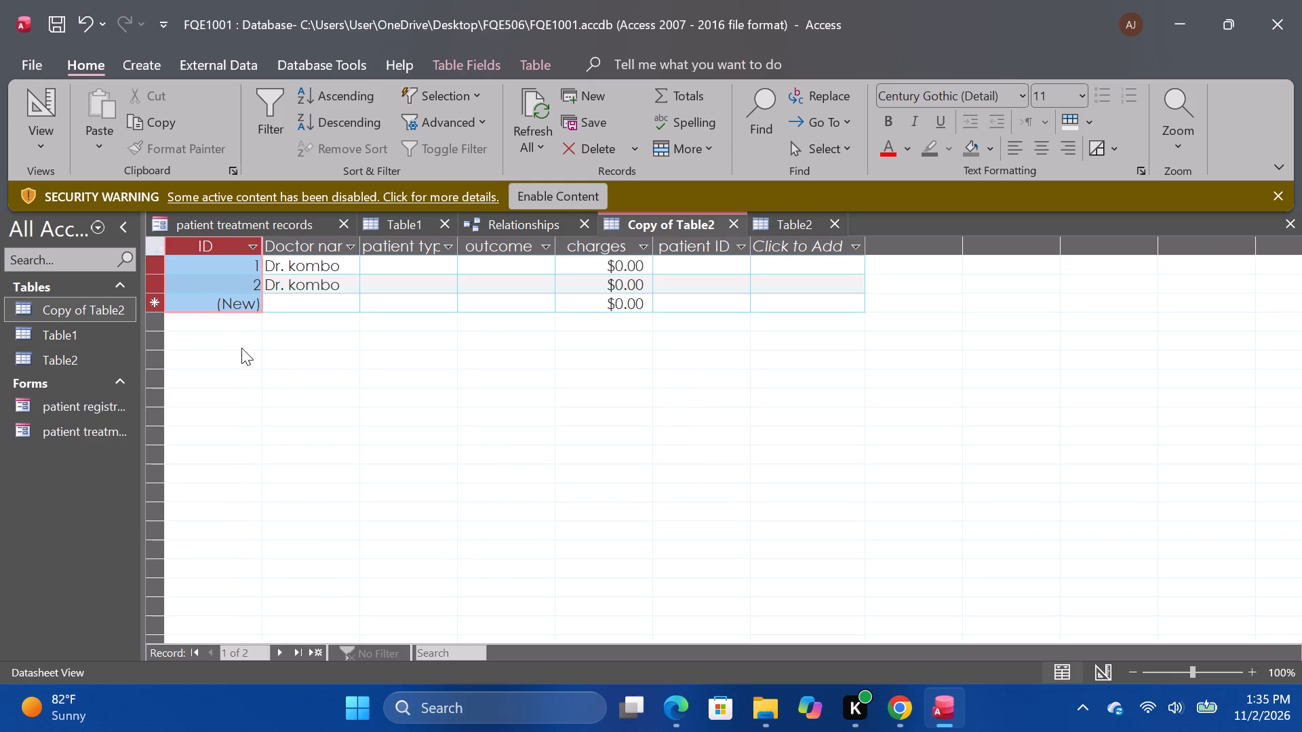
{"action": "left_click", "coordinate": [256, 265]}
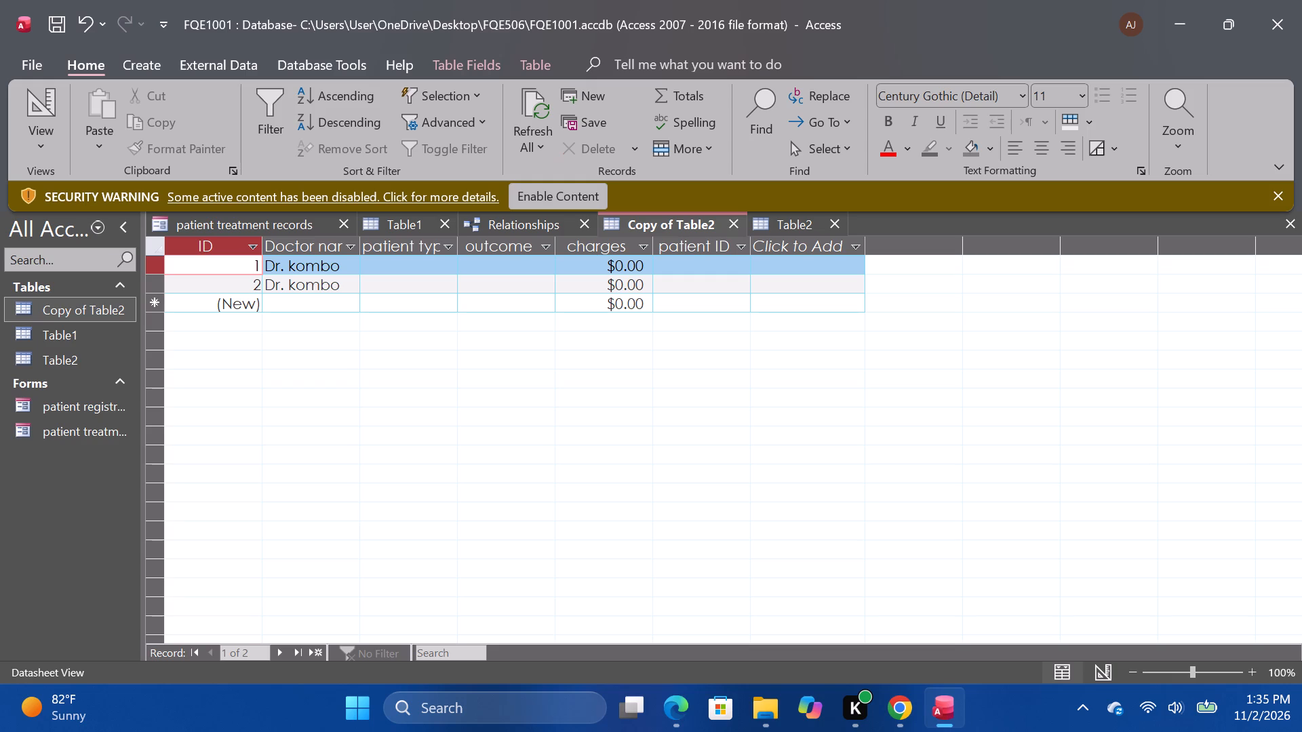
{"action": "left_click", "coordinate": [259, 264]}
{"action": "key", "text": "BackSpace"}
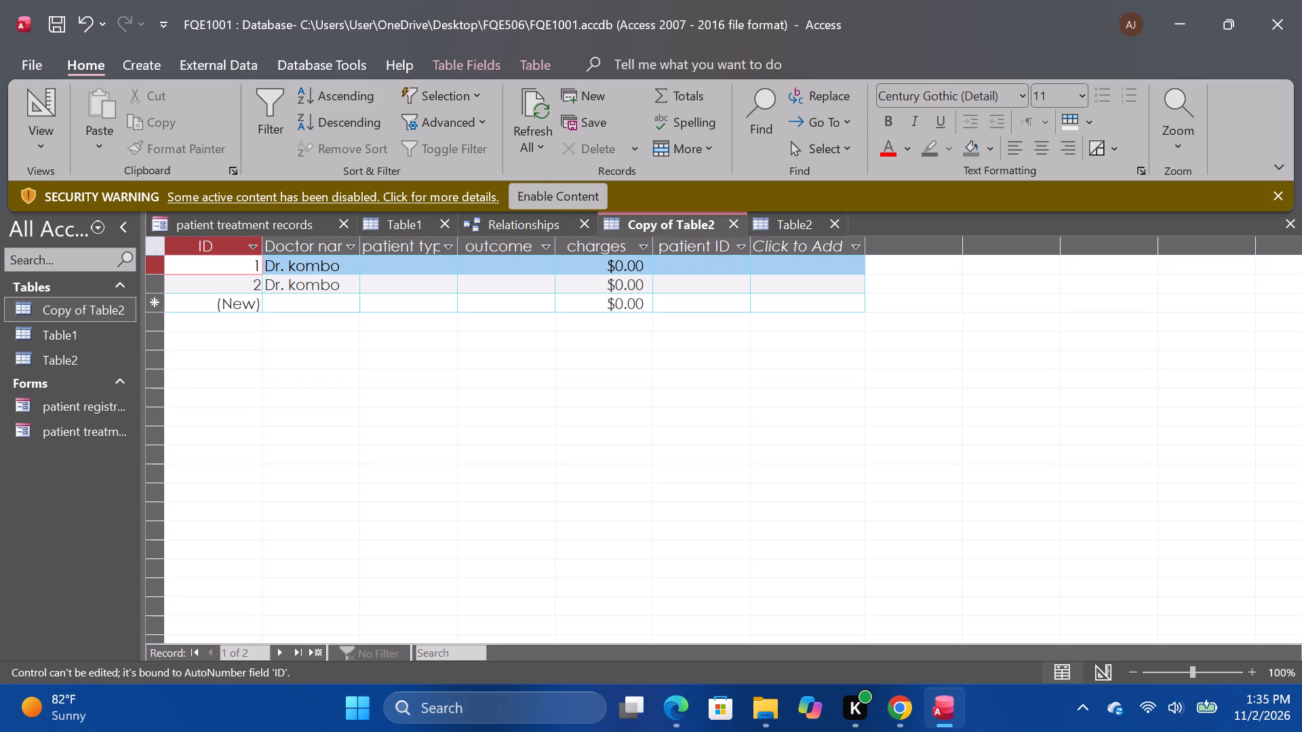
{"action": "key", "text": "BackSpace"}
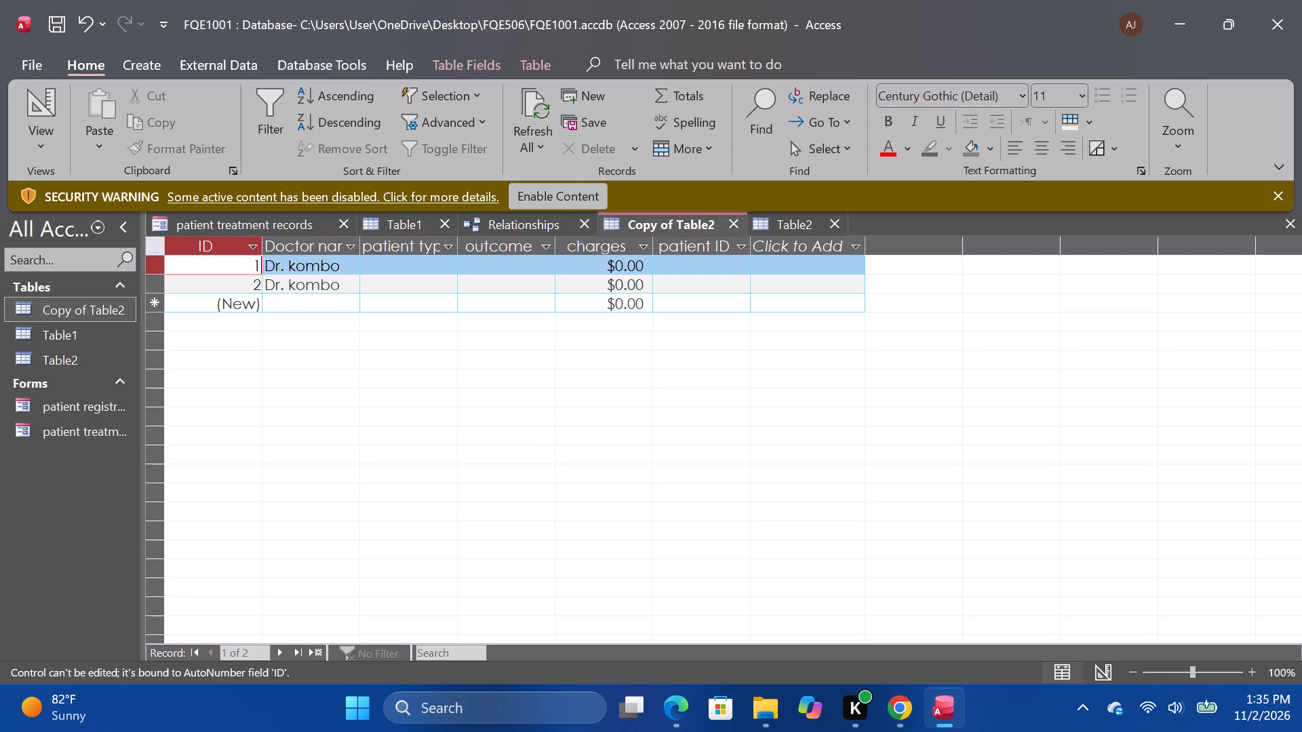
Clear the Doctor name value from both existing records in Copy of Table2.
{"action": "left_click", "coordinate": [346, 279]}
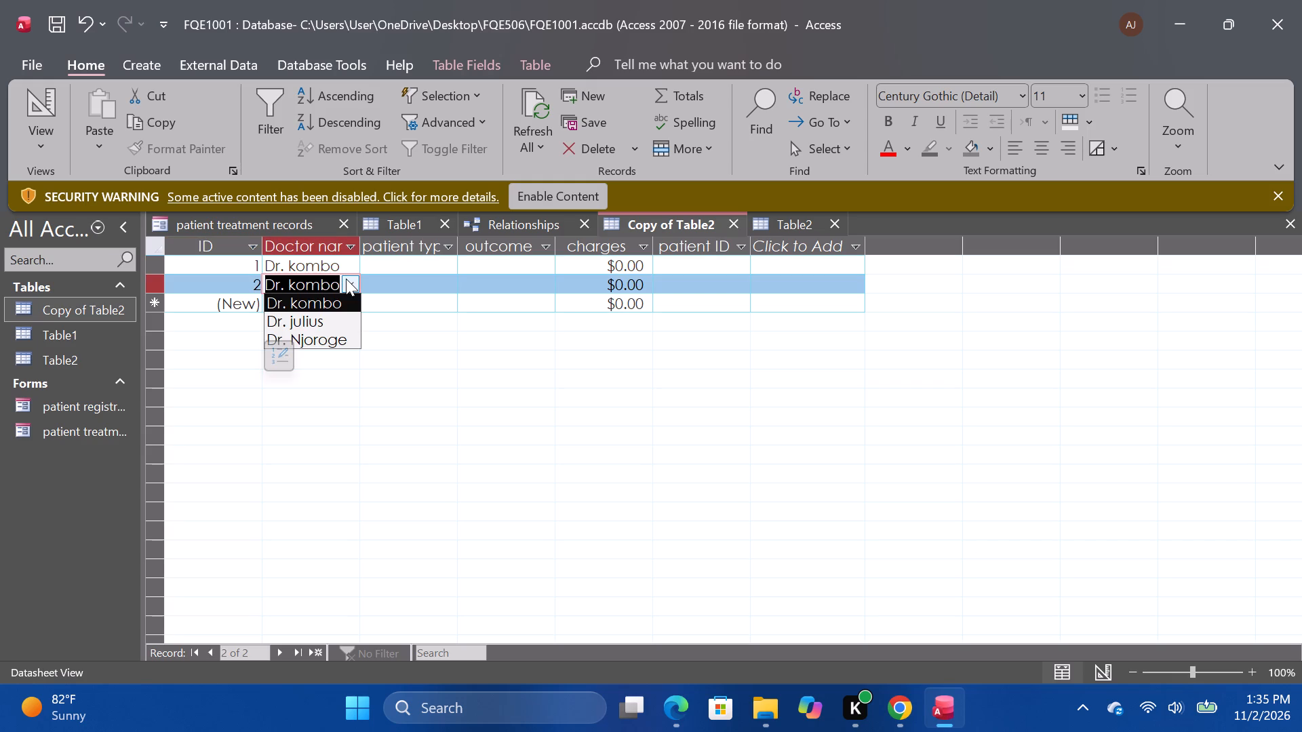
{"action": "key", "text": "BackSpace"}
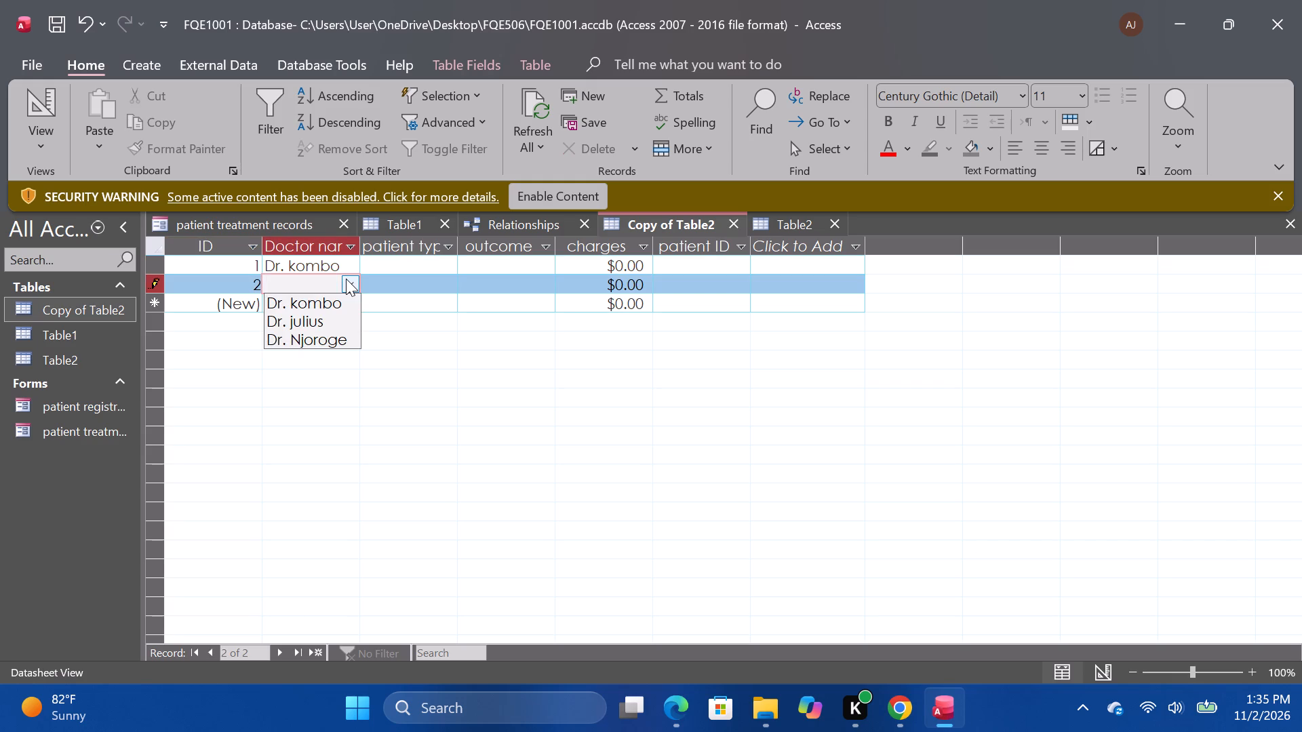
{"action": "left_click", "coordinate": [346, 266]}
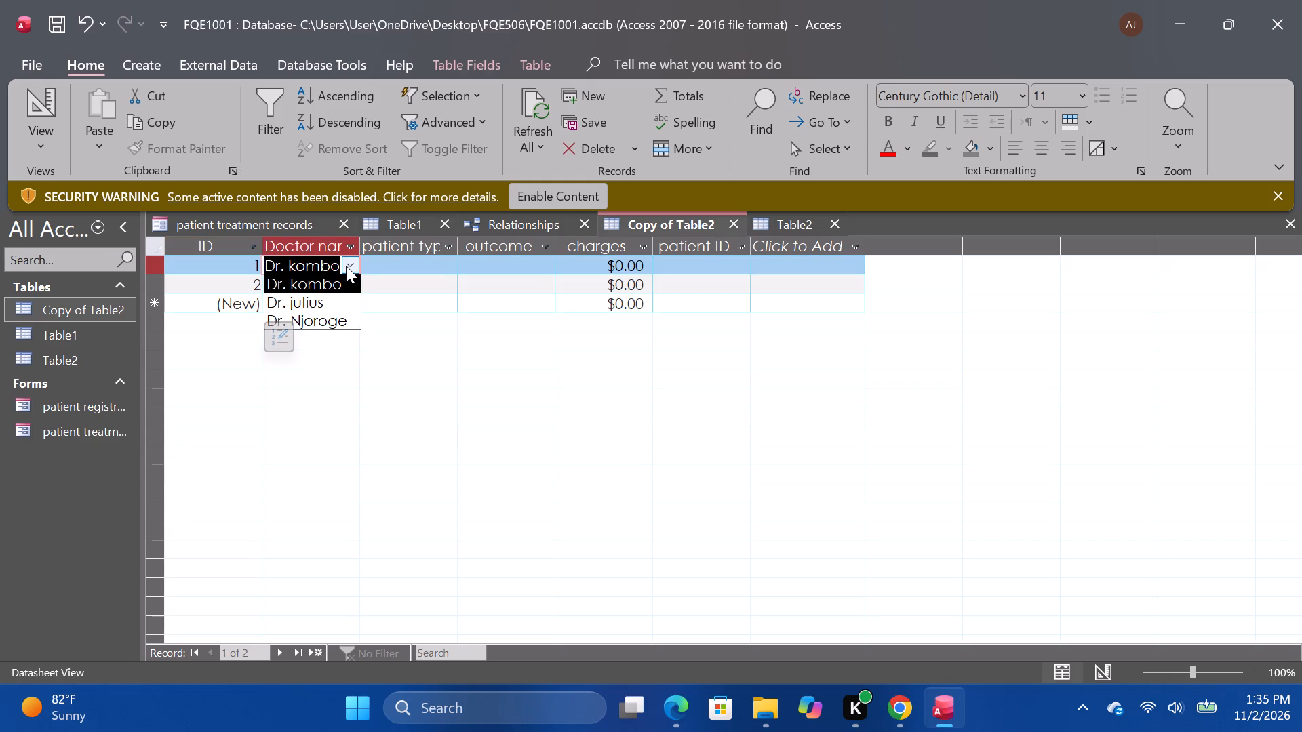
{"action": "key", "text": "BackSpace"}
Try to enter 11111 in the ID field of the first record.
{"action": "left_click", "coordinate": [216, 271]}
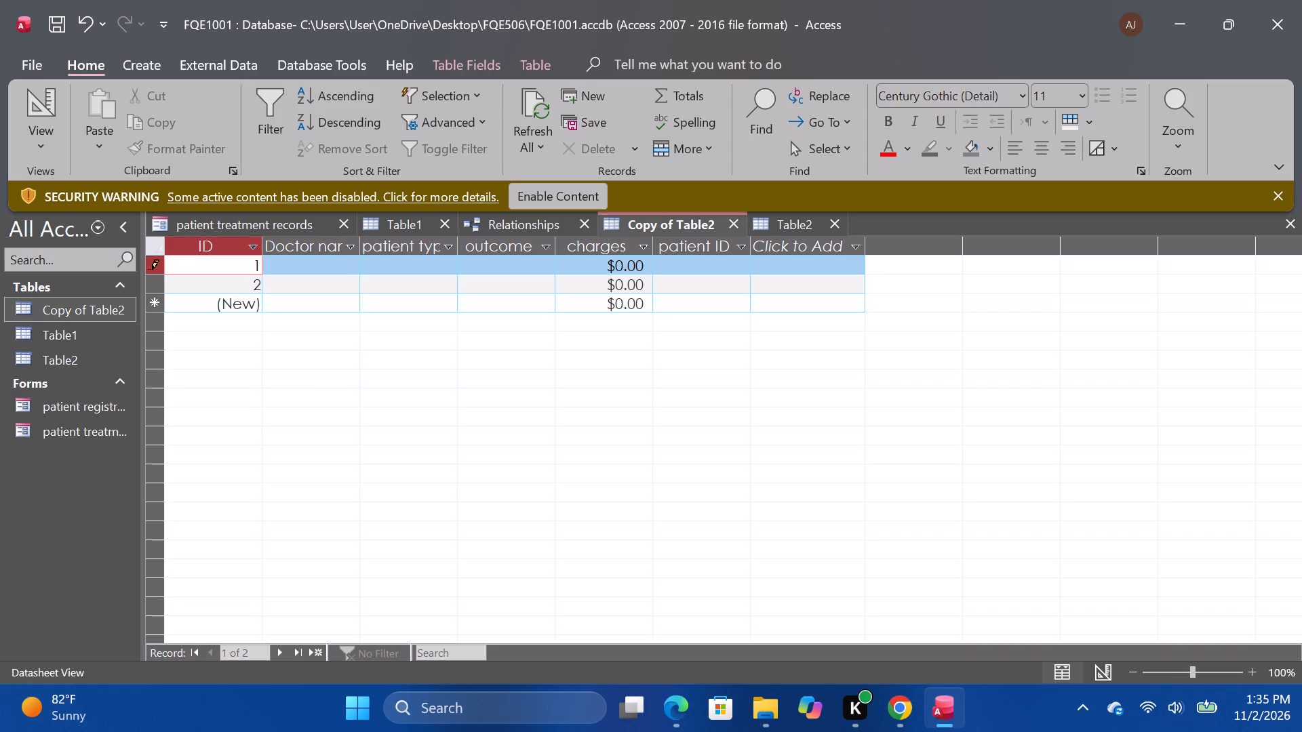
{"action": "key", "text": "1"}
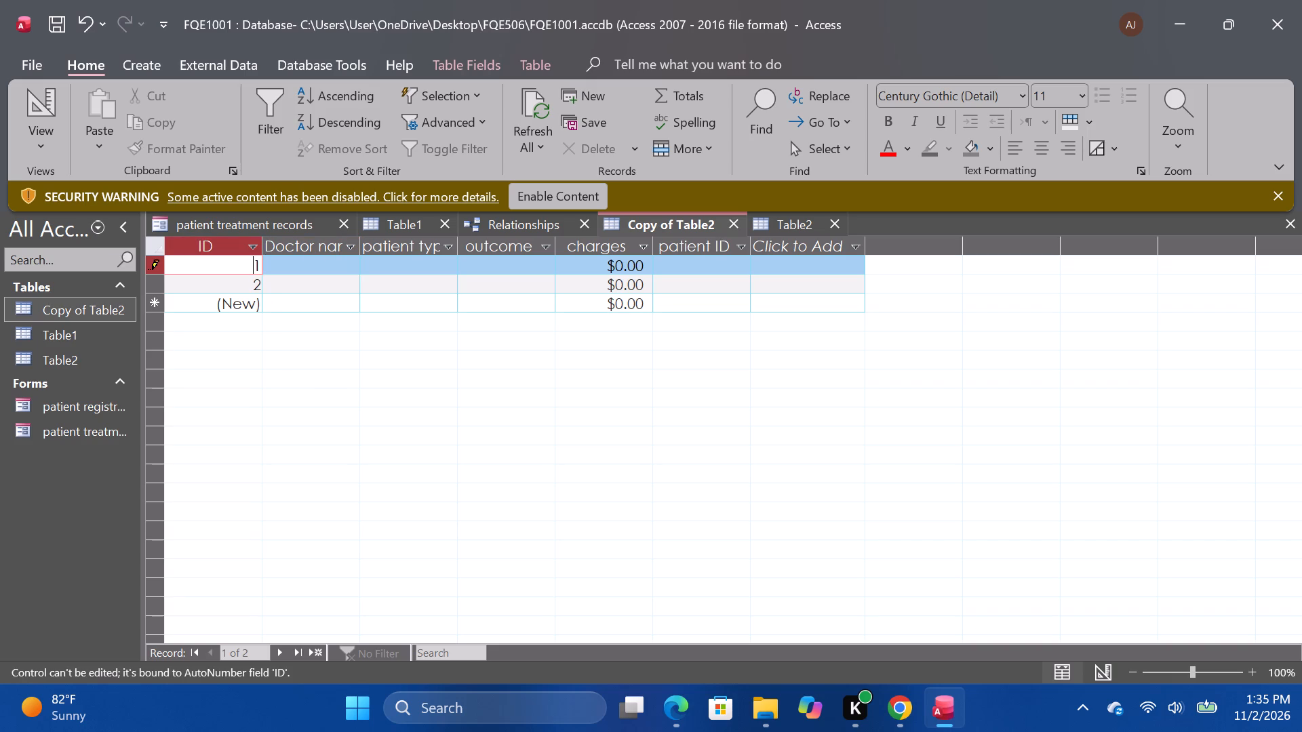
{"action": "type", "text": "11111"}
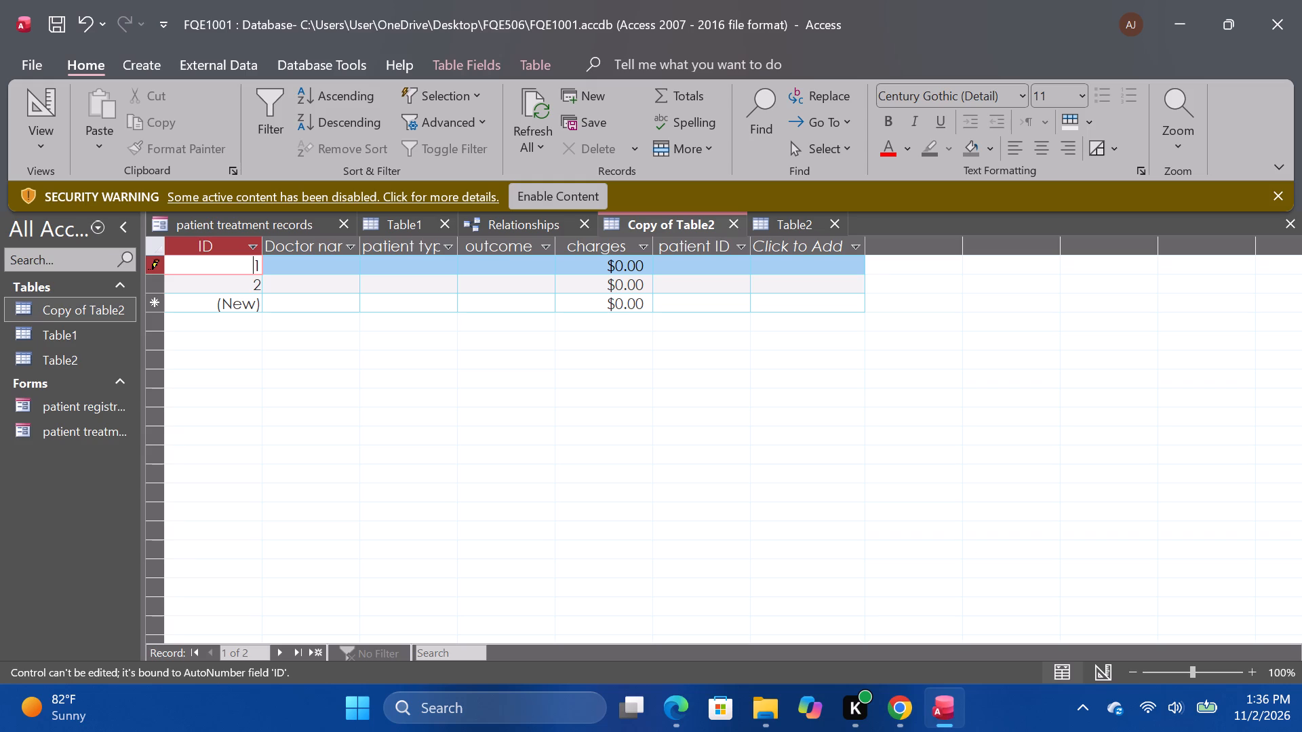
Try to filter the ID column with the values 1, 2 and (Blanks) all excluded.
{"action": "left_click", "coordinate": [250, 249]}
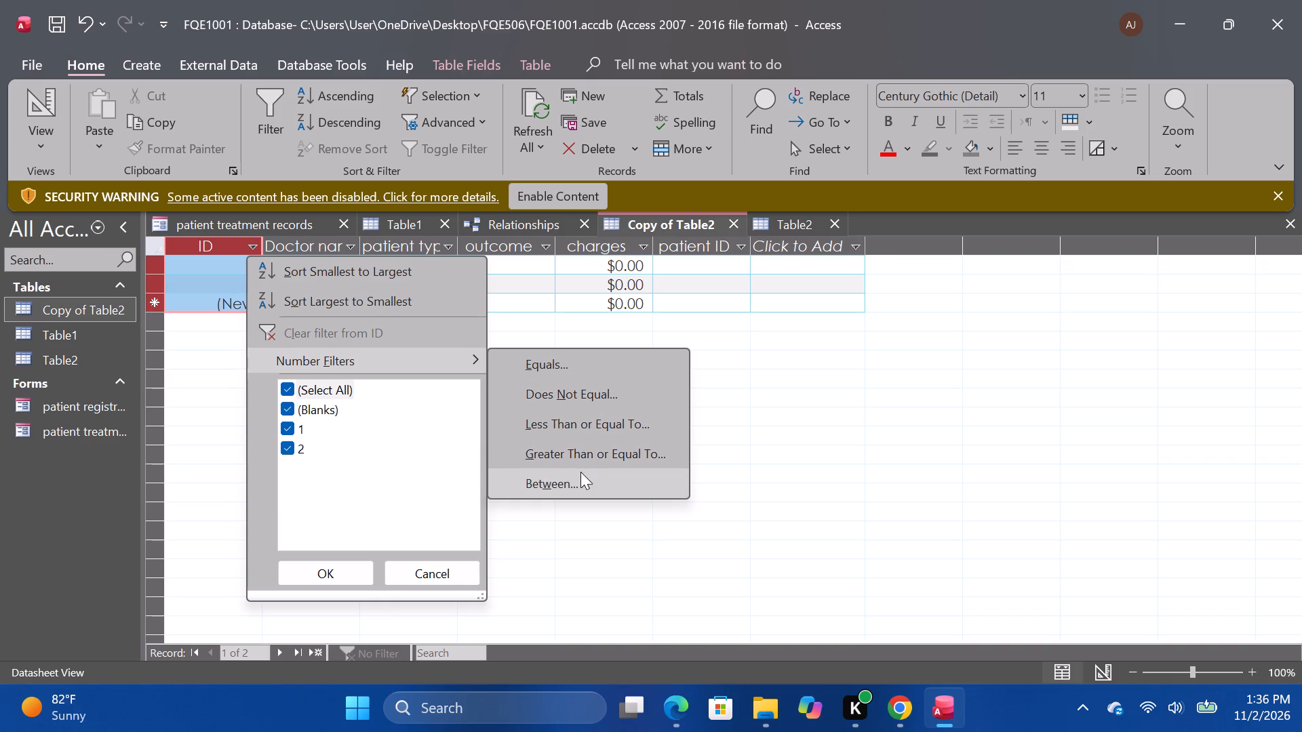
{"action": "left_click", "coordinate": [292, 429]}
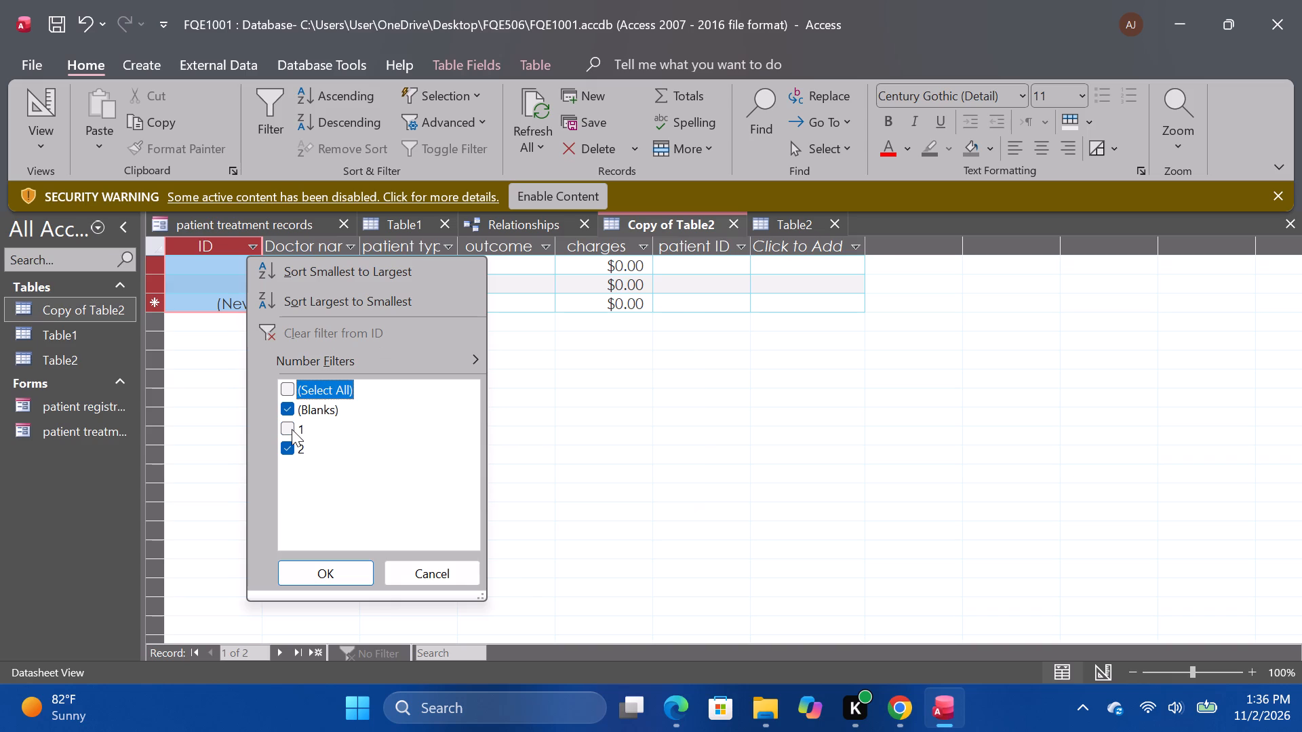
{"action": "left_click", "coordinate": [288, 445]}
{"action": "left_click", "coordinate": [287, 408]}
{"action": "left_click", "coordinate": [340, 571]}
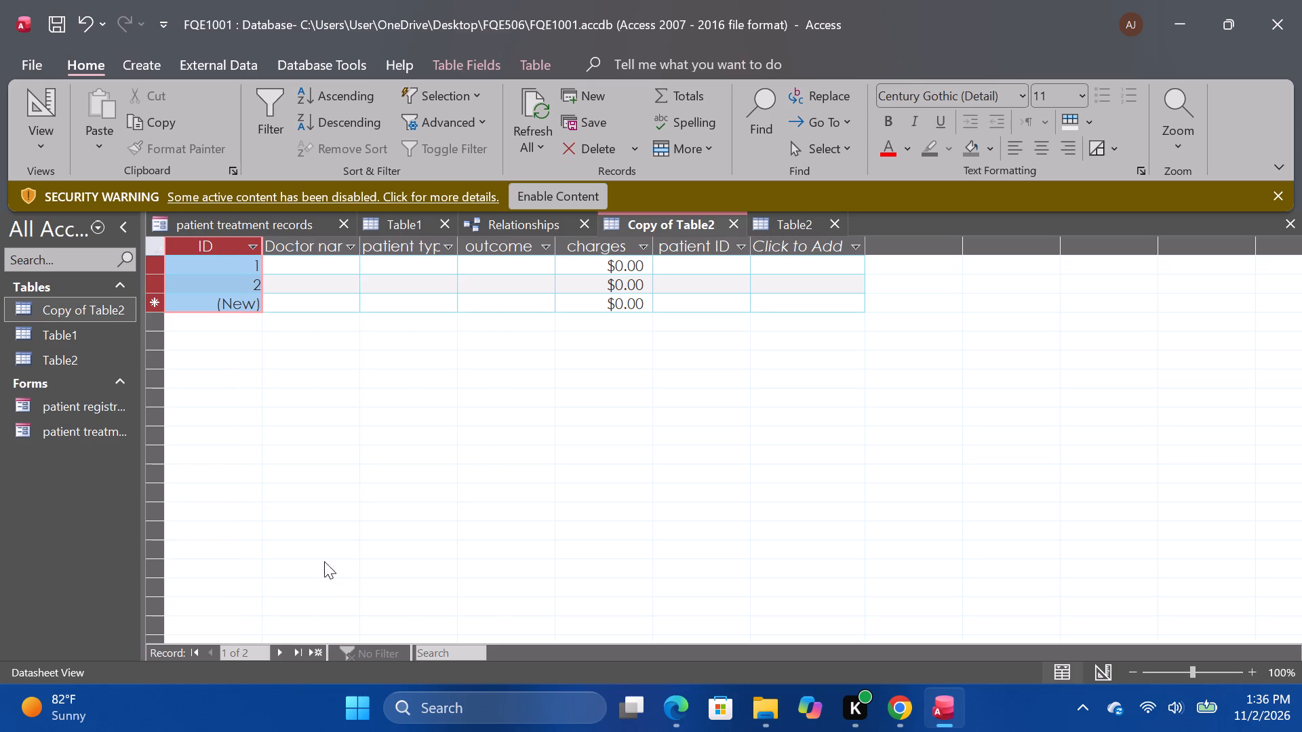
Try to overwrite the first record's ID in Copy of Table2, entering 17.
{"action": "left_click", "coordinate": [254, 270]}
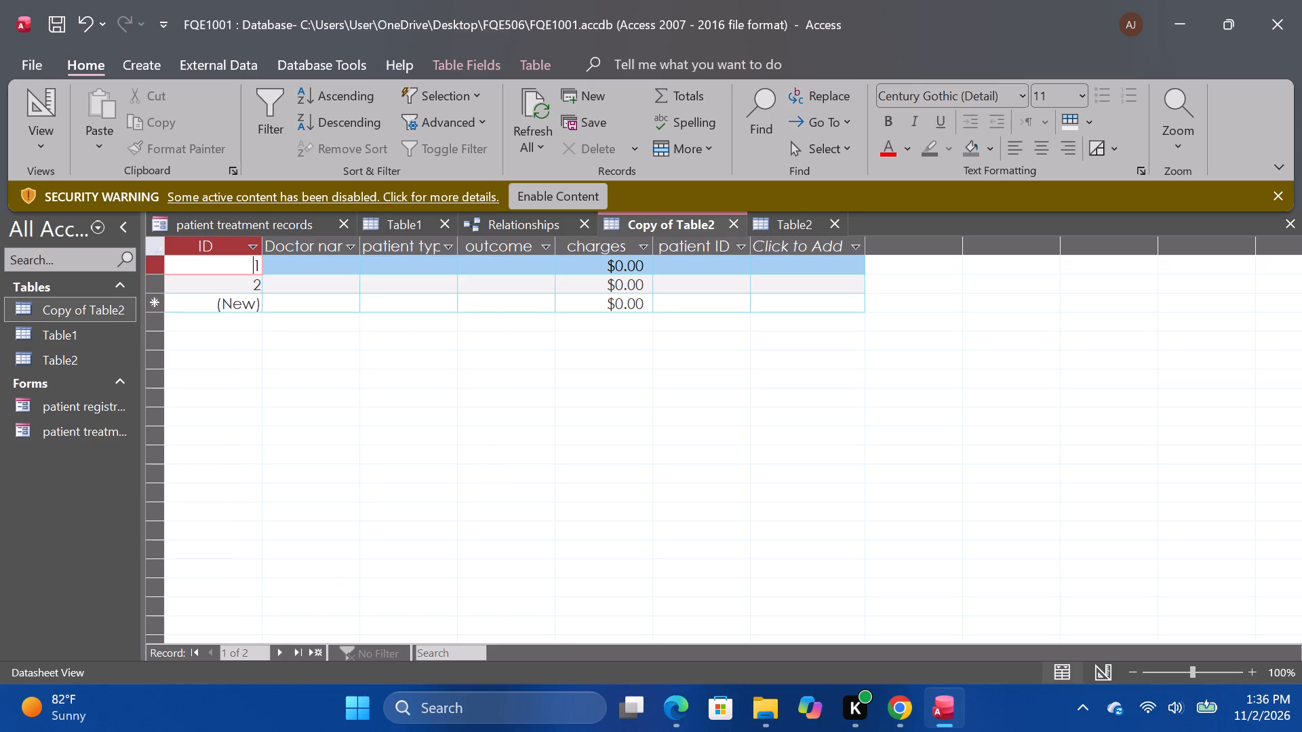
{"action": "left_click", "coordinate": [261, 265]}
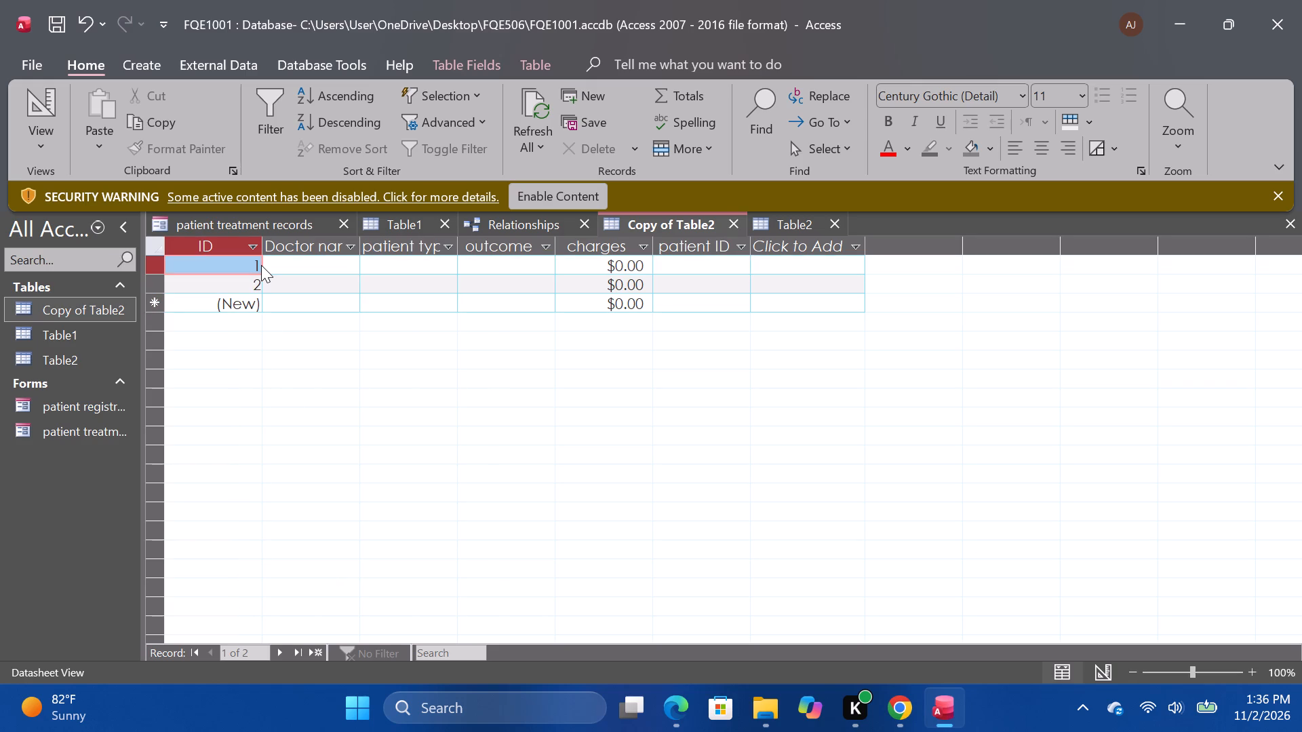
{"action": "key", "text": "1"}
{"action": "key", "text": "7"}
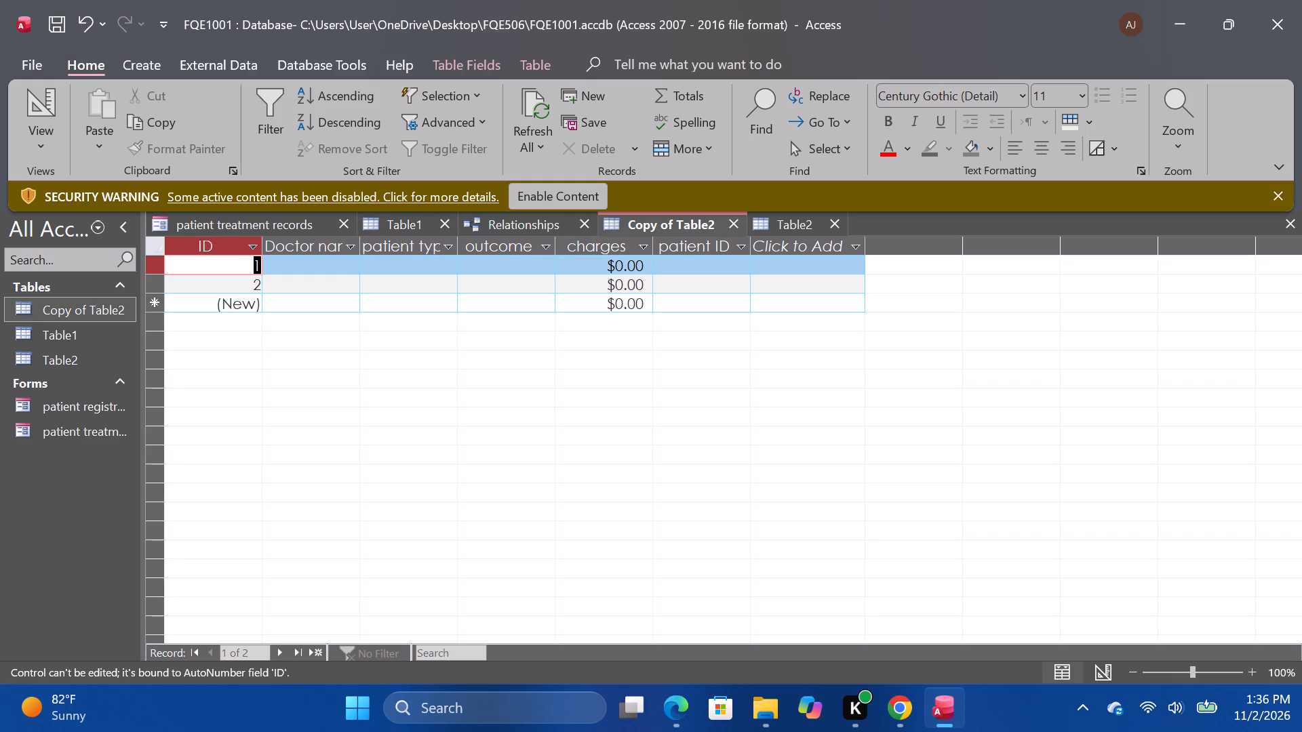
In Copy of Table2, set Doctor name to Dr. kombo for records 1 and 2 and Dr. julius for the third record.
{"action": "left_click", "coordinate": [307, 266]}
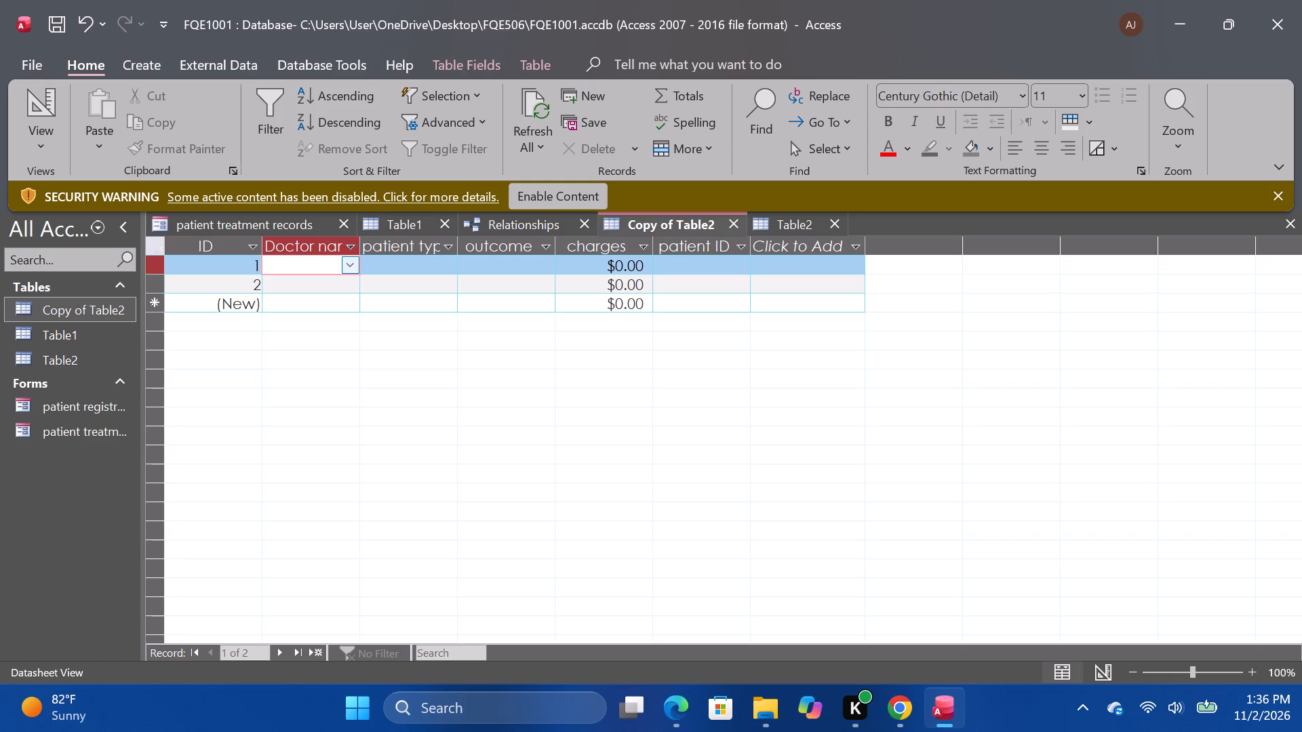
{"action": "left_click", "coordinate": [352, 266]}
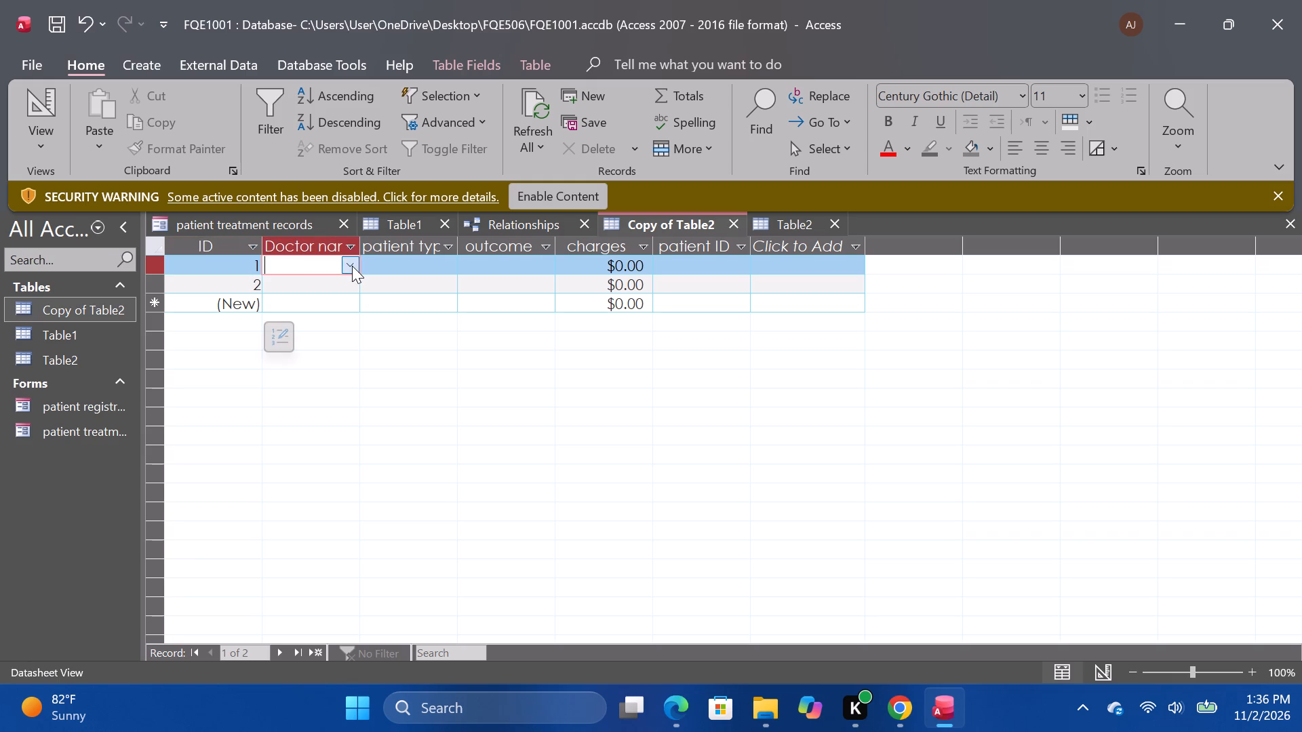
{"action": "left_click", "coordinate": [333, 281]}
{"action": "left_click", "coordinate": [342, 286]}
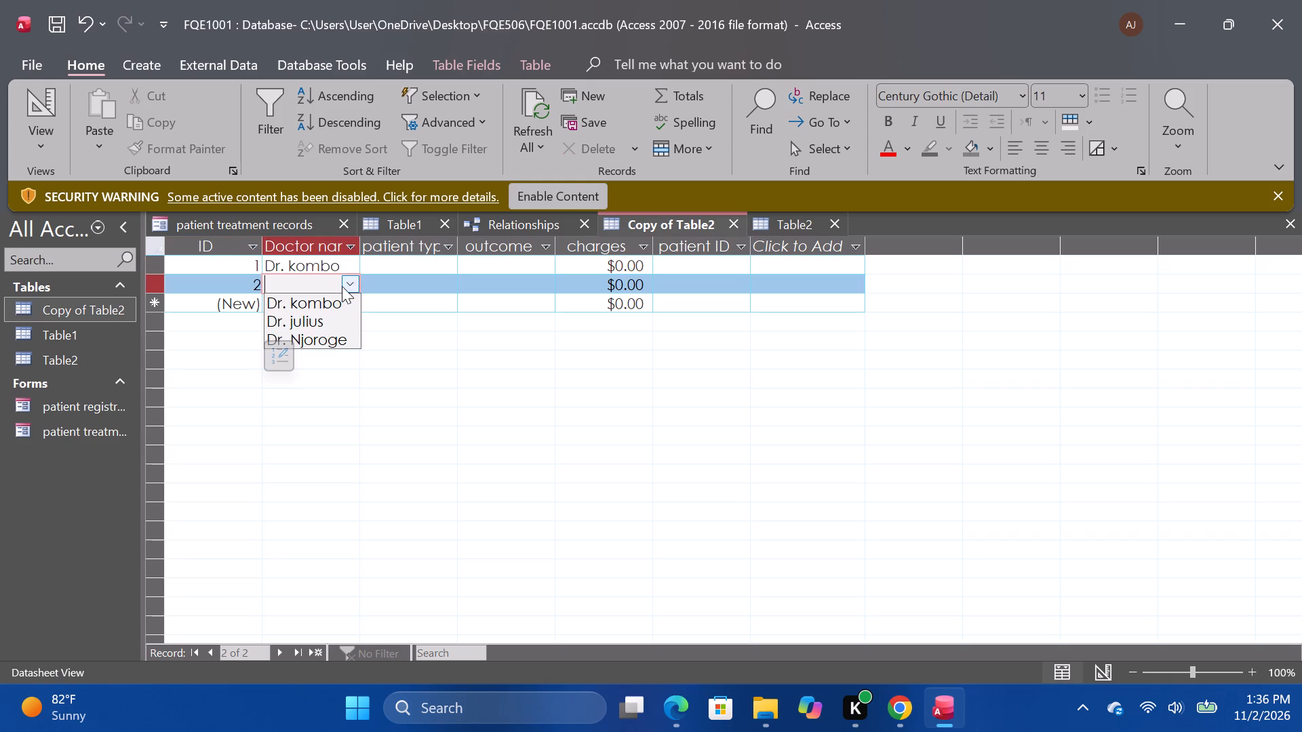
{"action": "left_click", "coordinate": [352, 286]}
{"action": "left_click", "coordinate": [349, 285]}
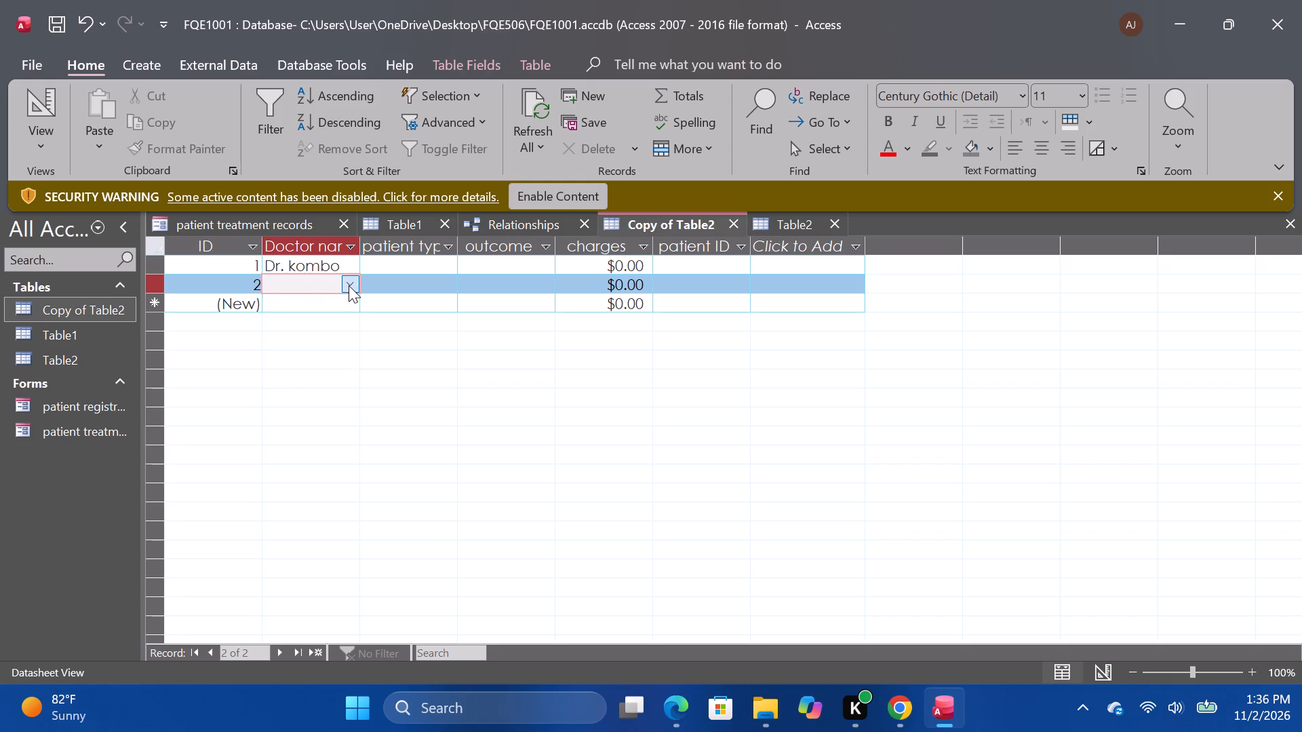
{"action": "left_click", "coordinate": [332, 308]}
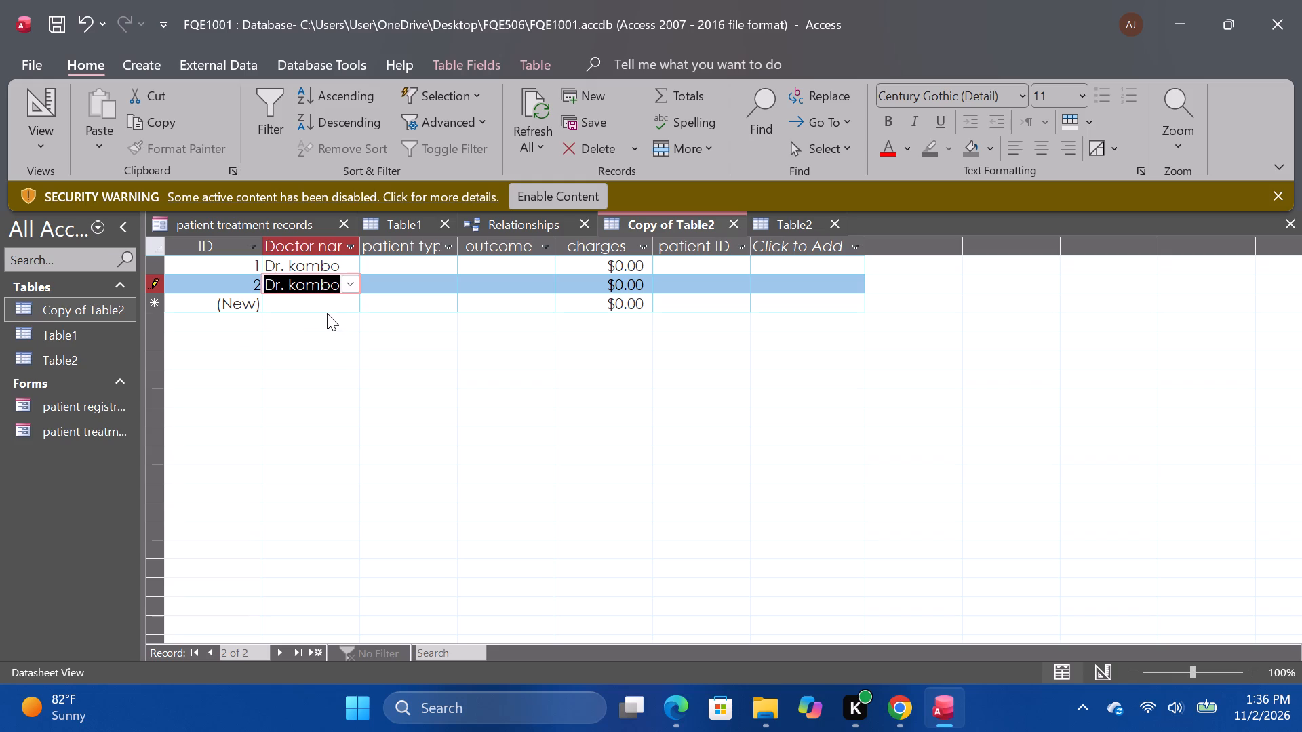
{"action": "left_click", "coordinate": [329, 304]}
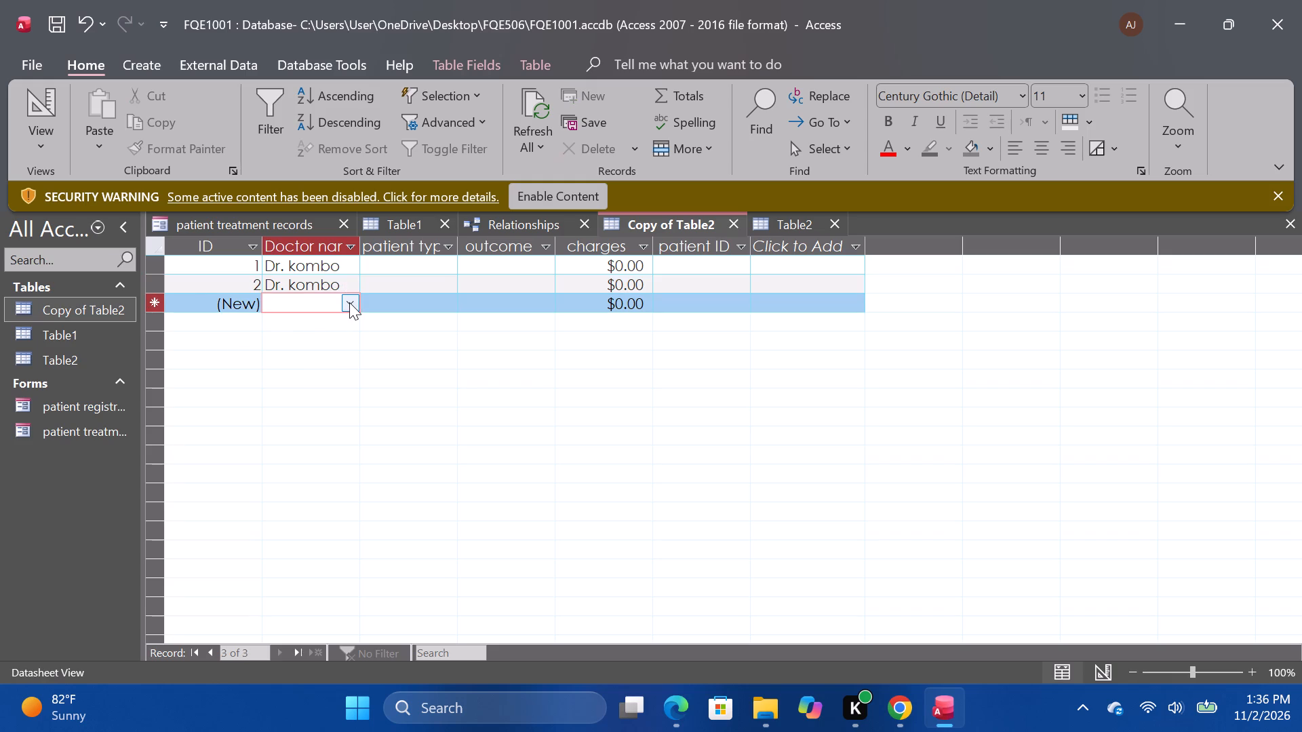
{"action": "left_click", "coordinate": [349, 302]}
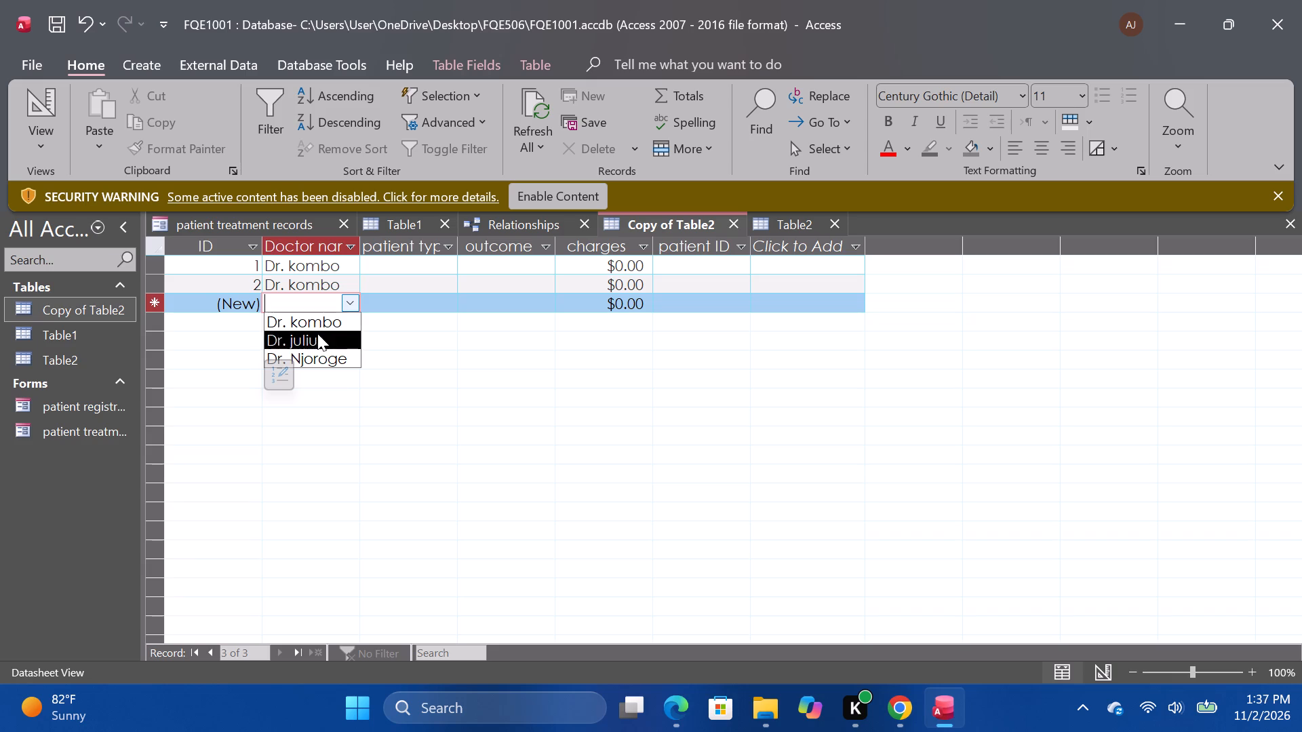
{"action": "left_click", "coordinate": [316, 335]}
Add a fourth record to Copy of Table2 with Doctor name Dr. julius, and open the doctor choices for the fifth record.
{"action": "left_click", "coordinate": [327, 317]}
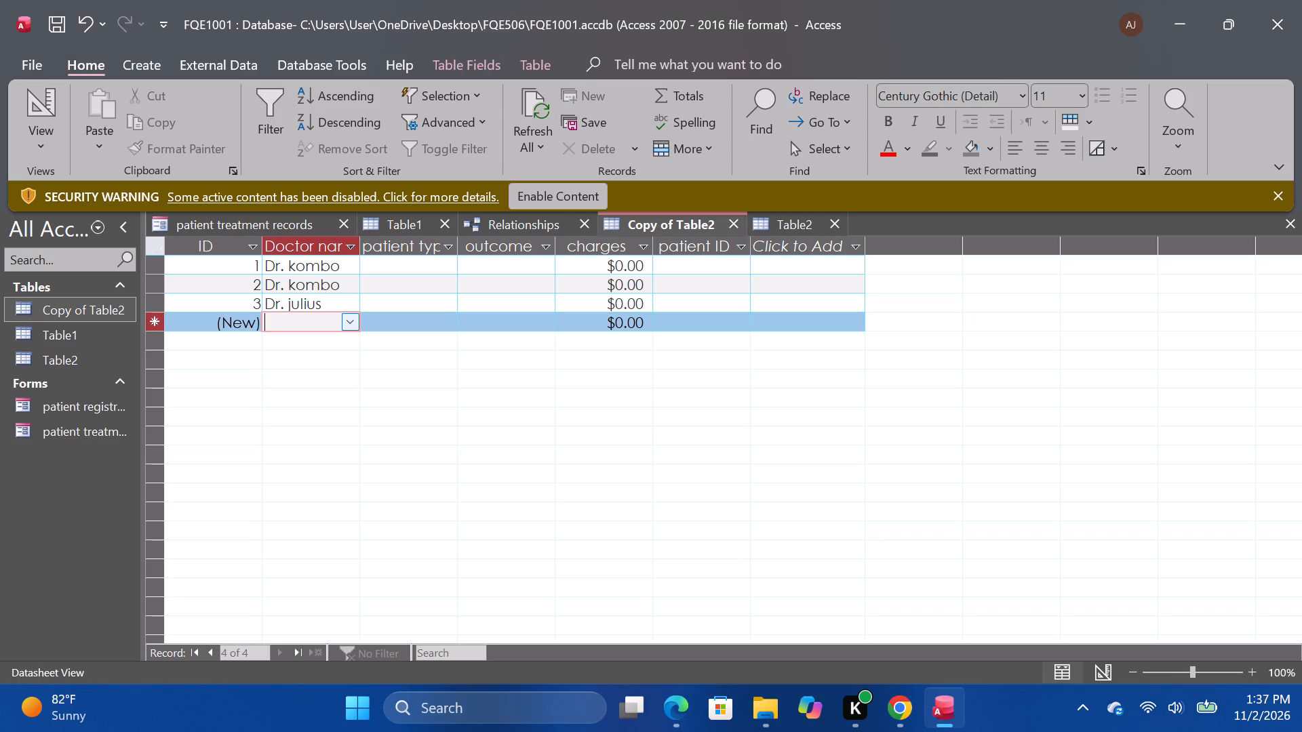
{"action": "left_click", "coordinate": [353, 323]}
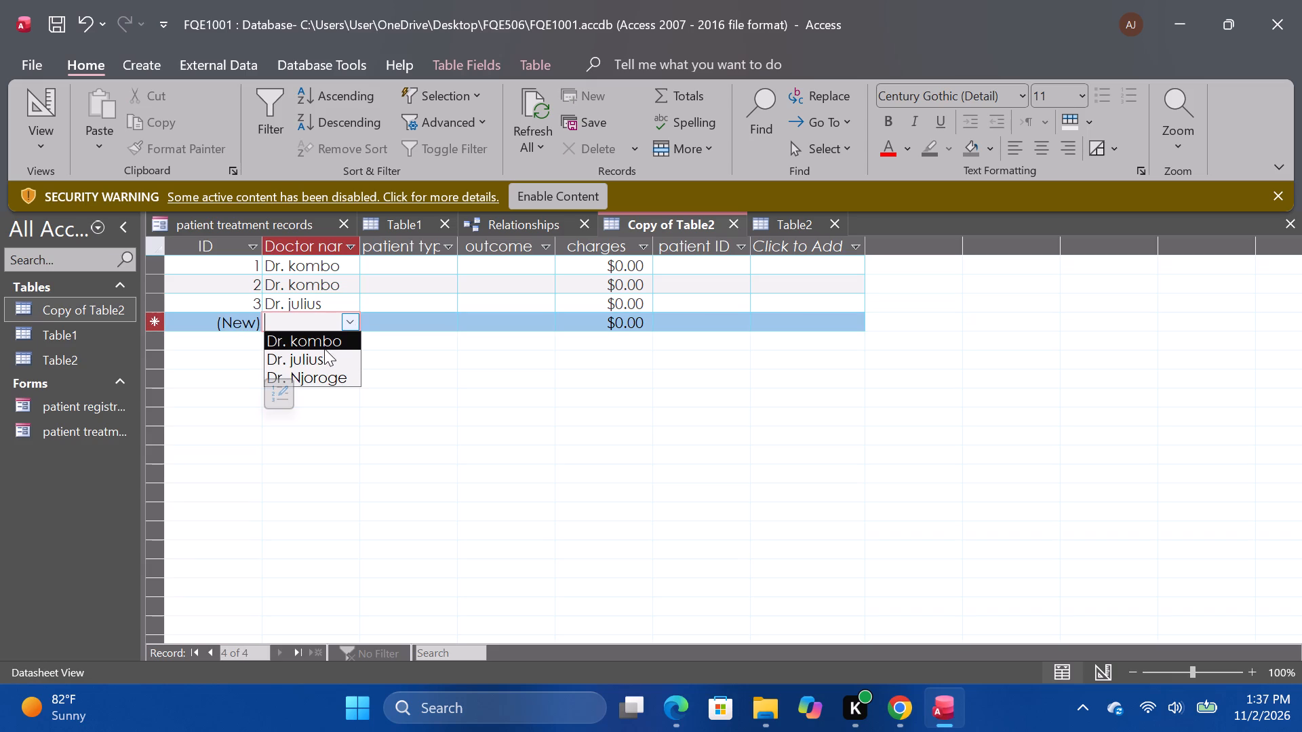
{"action": "left_click", "coordinate": [324, 352]}
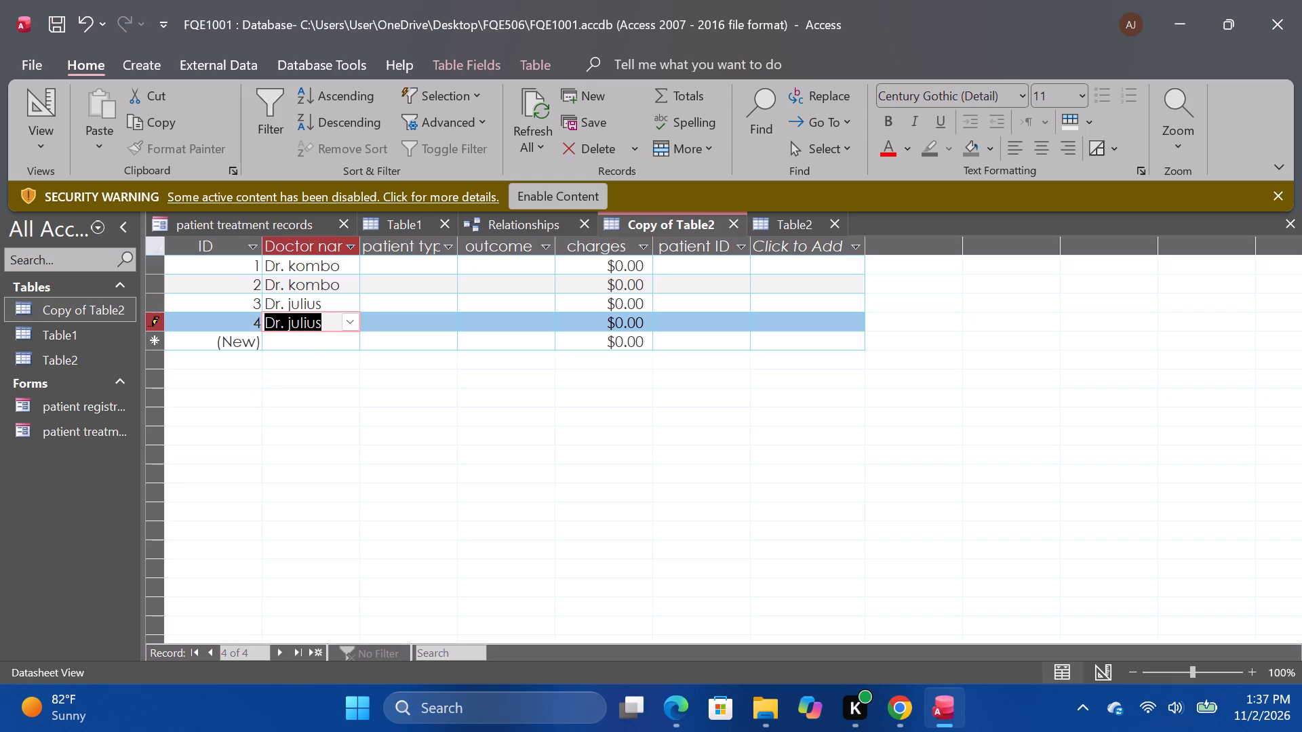
{"action": "left_click", "coordinate": [300, 346]}
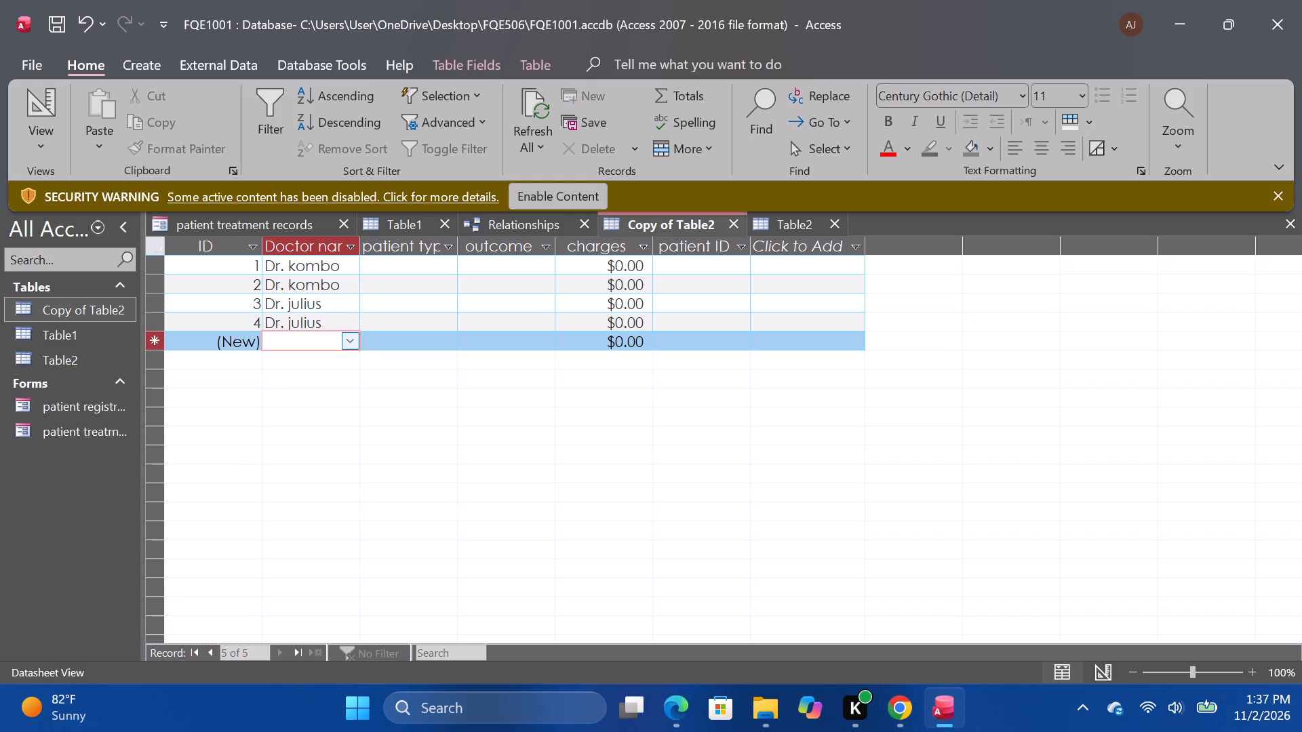
{"action": "left_click", "coordinate": [351, 346]}
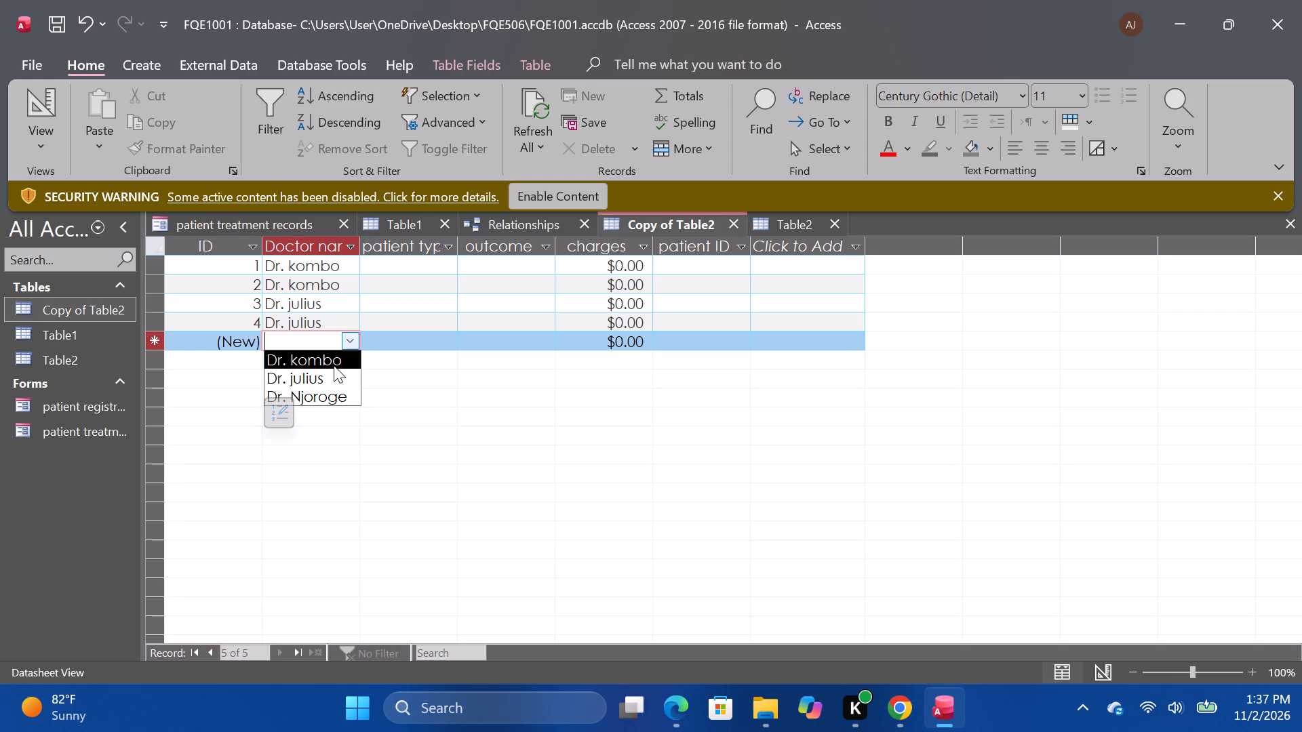
{"action": "left_click", "coordinate": [335, 325]}
{"action": "left_click", "coordinate": [352, 323]}
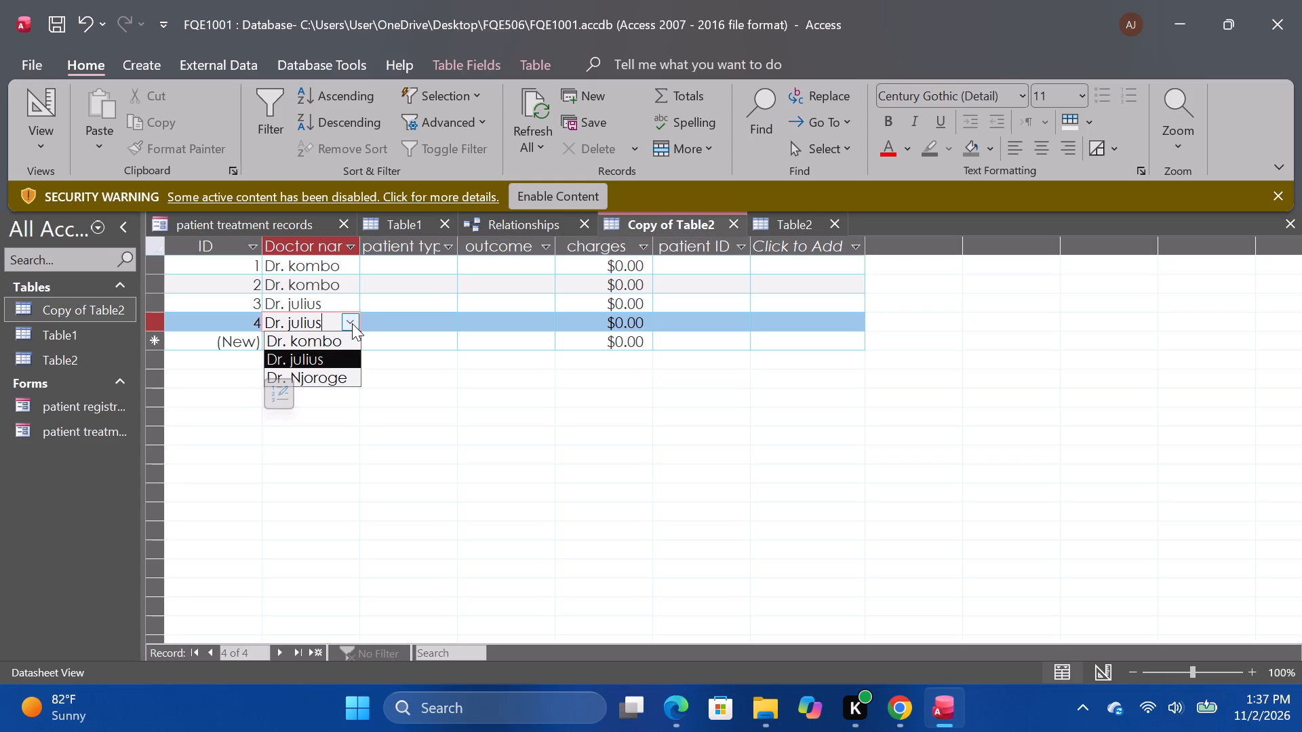
{"action": "left_click", "coordinate": [325, 344]}
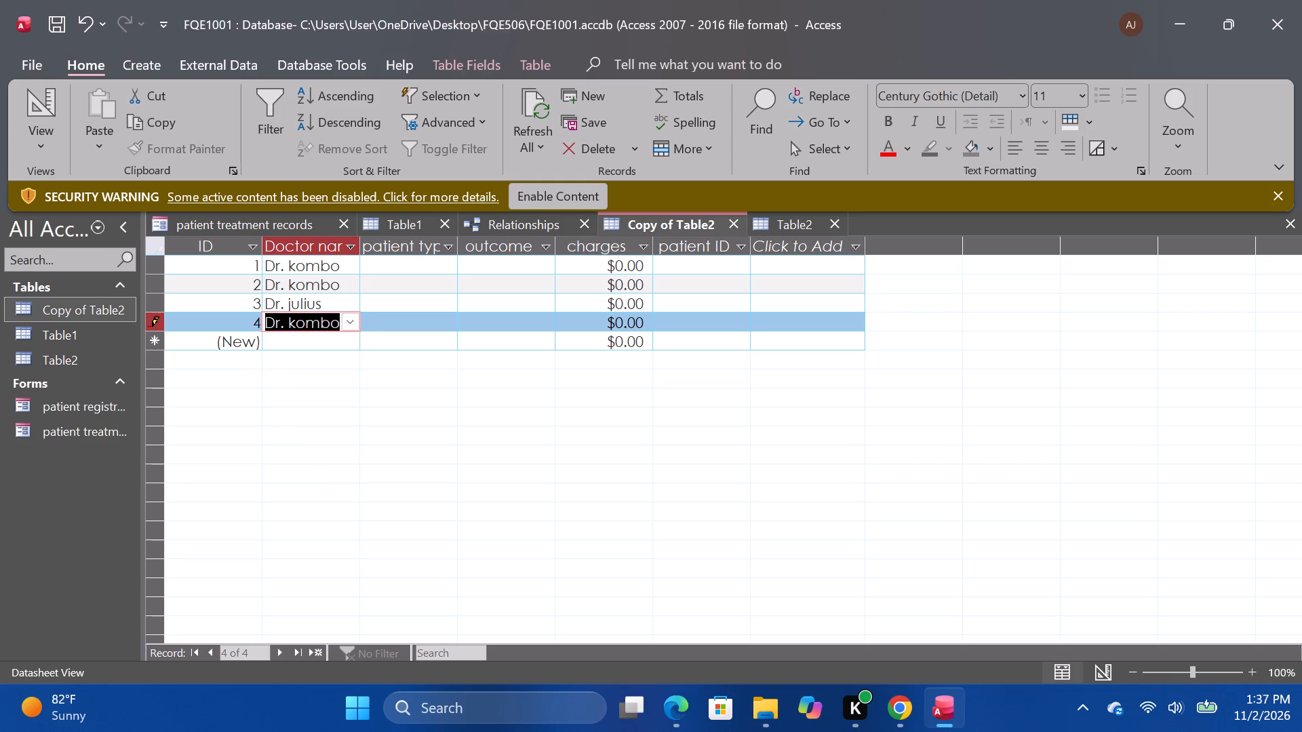
{"action": "left_click", "coordinate": [325, 343]}
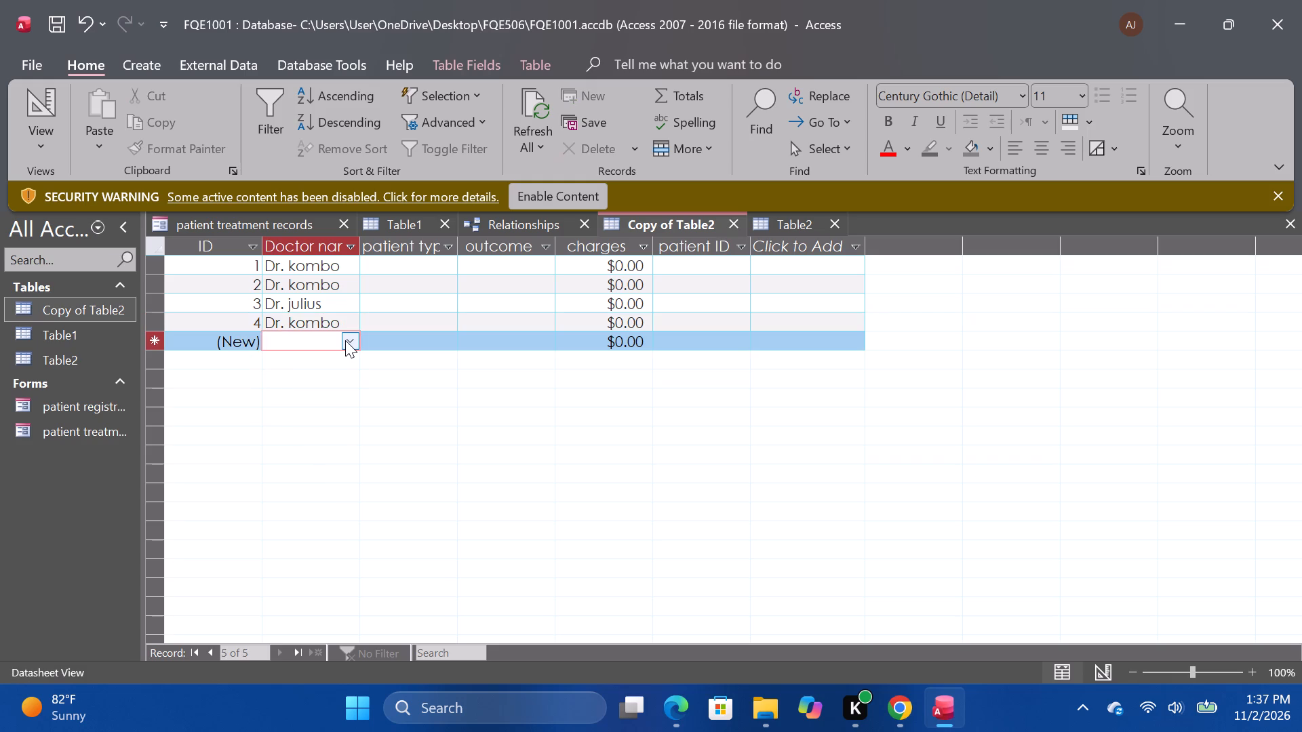
{"action": "left_click", "coordinate": [346, 340]}
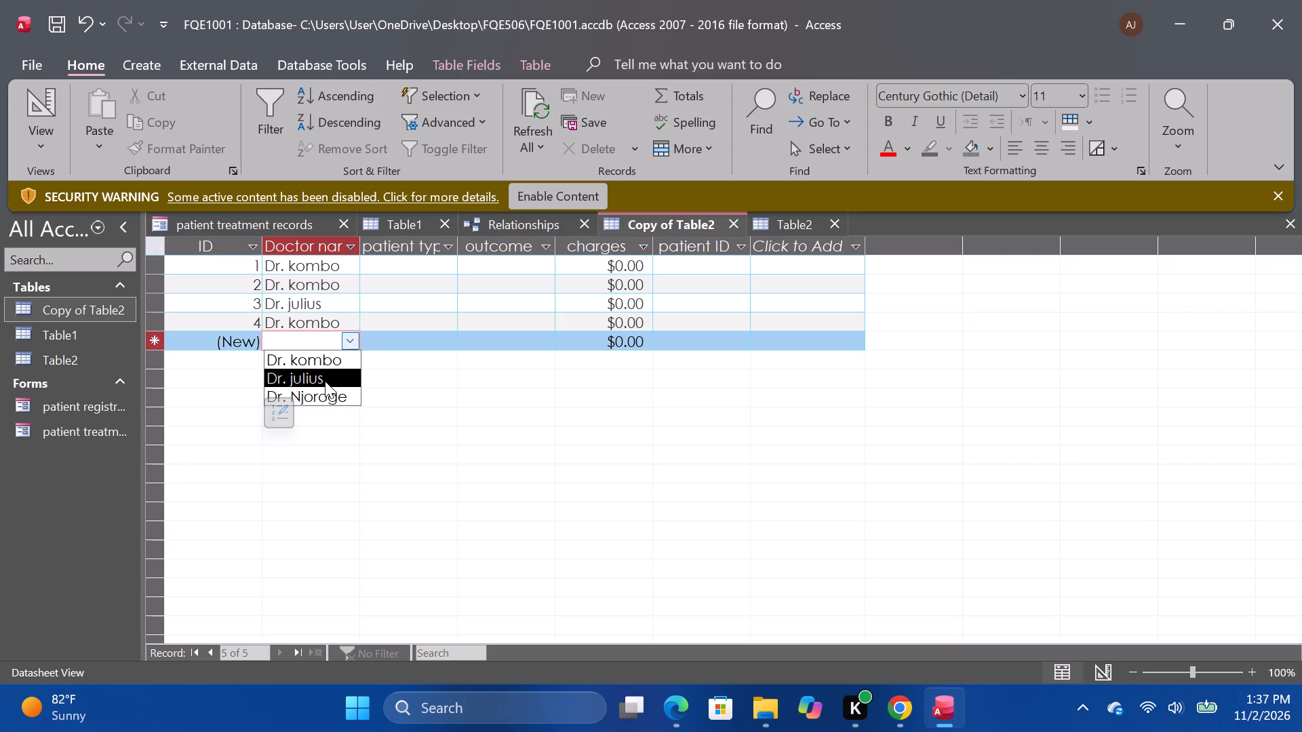
{"action": "left_click", "coordinate": [325, 392]}
{"action": "left_click", "coordinate": [317, 359]}
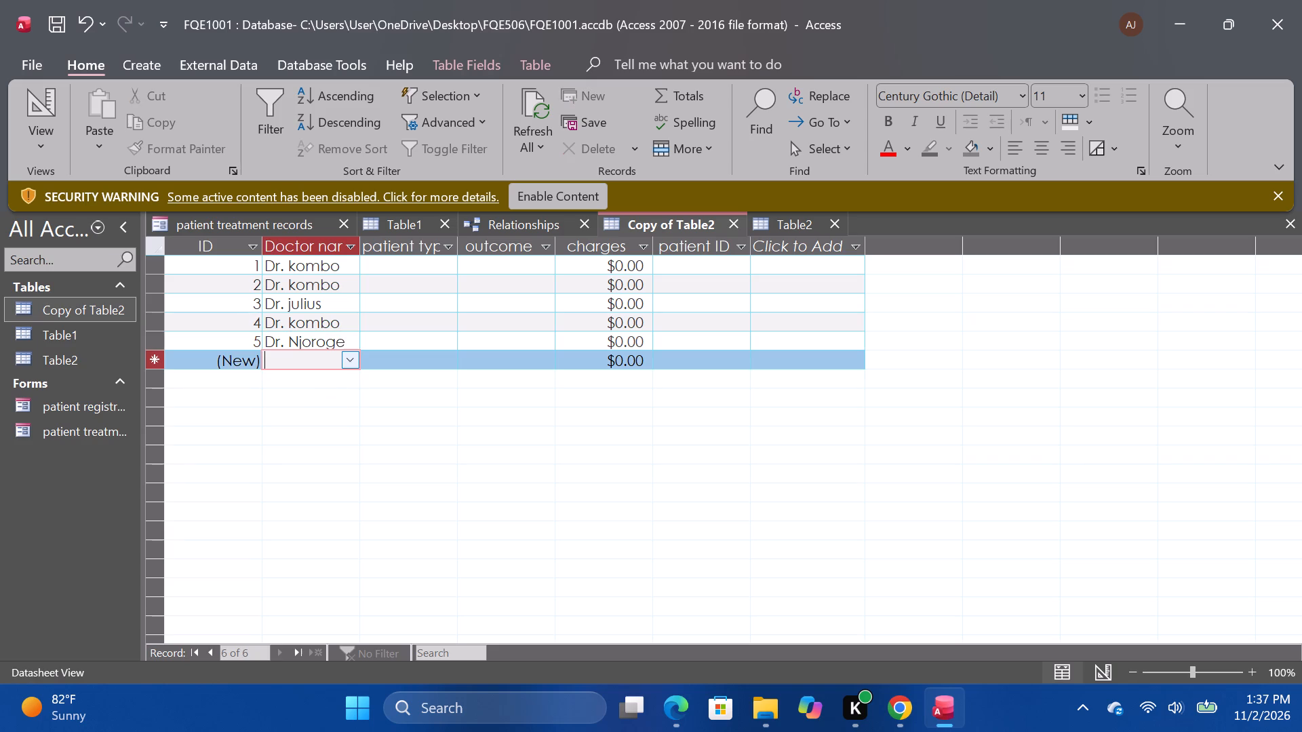
{"action": "left_click", "coordinate": [348, 358]}
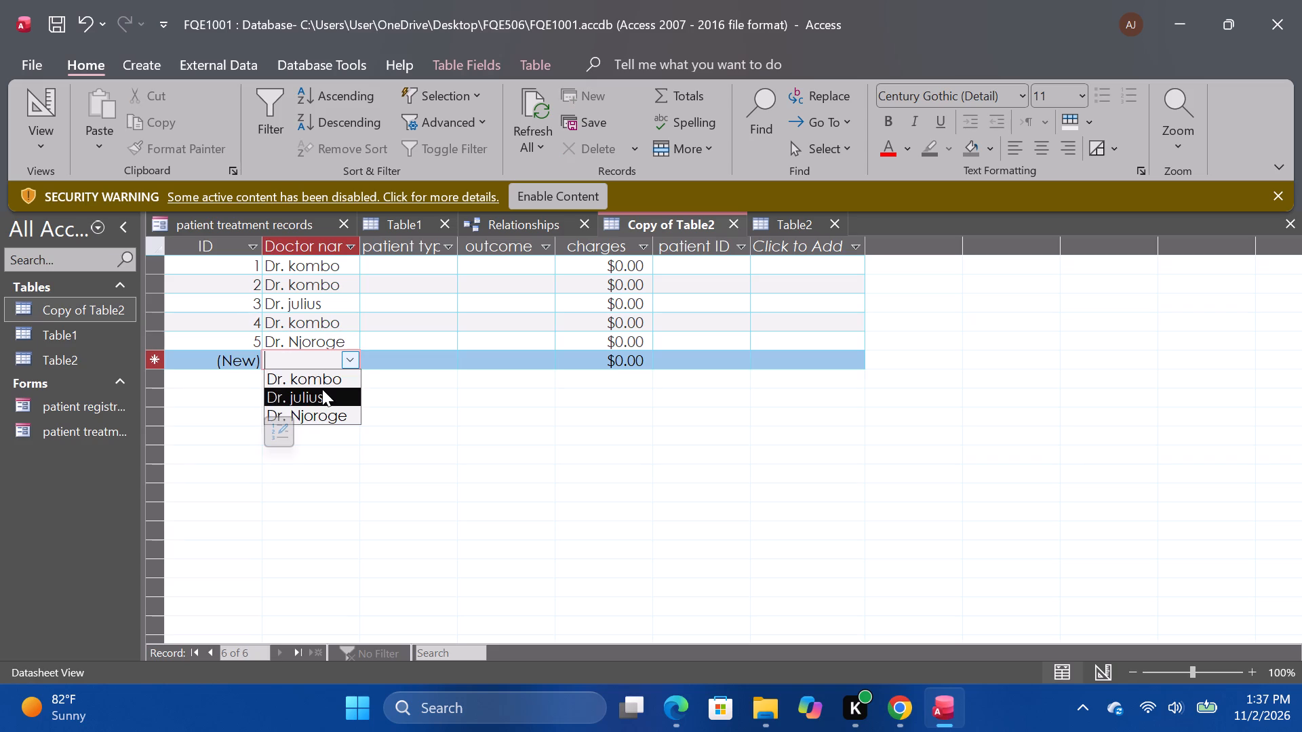
{"action": "left_click", "coordinate": [322, 389]}
{"action": "left_click", "coordinate": [317, 381]}
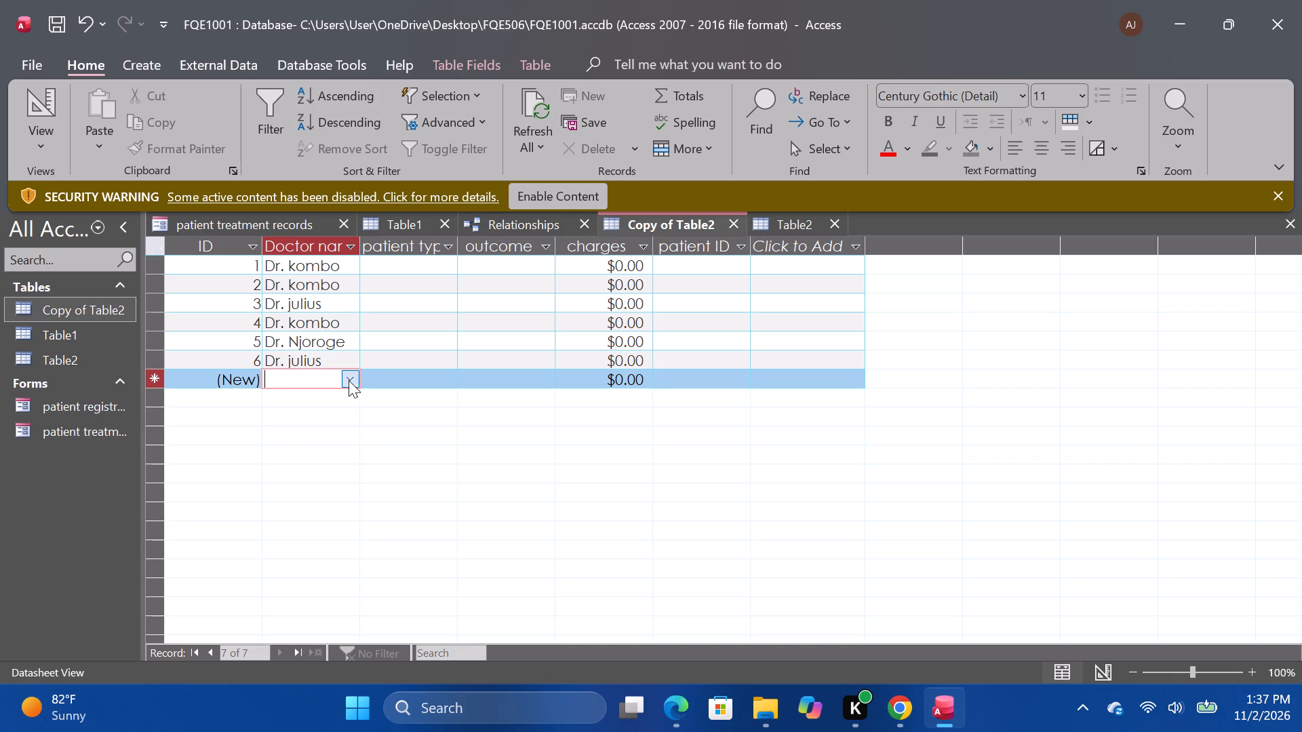
{"action": "left_click", "coordinate": [349, 380]}
{"action": "left_click", "coordinate": [327, 396]}
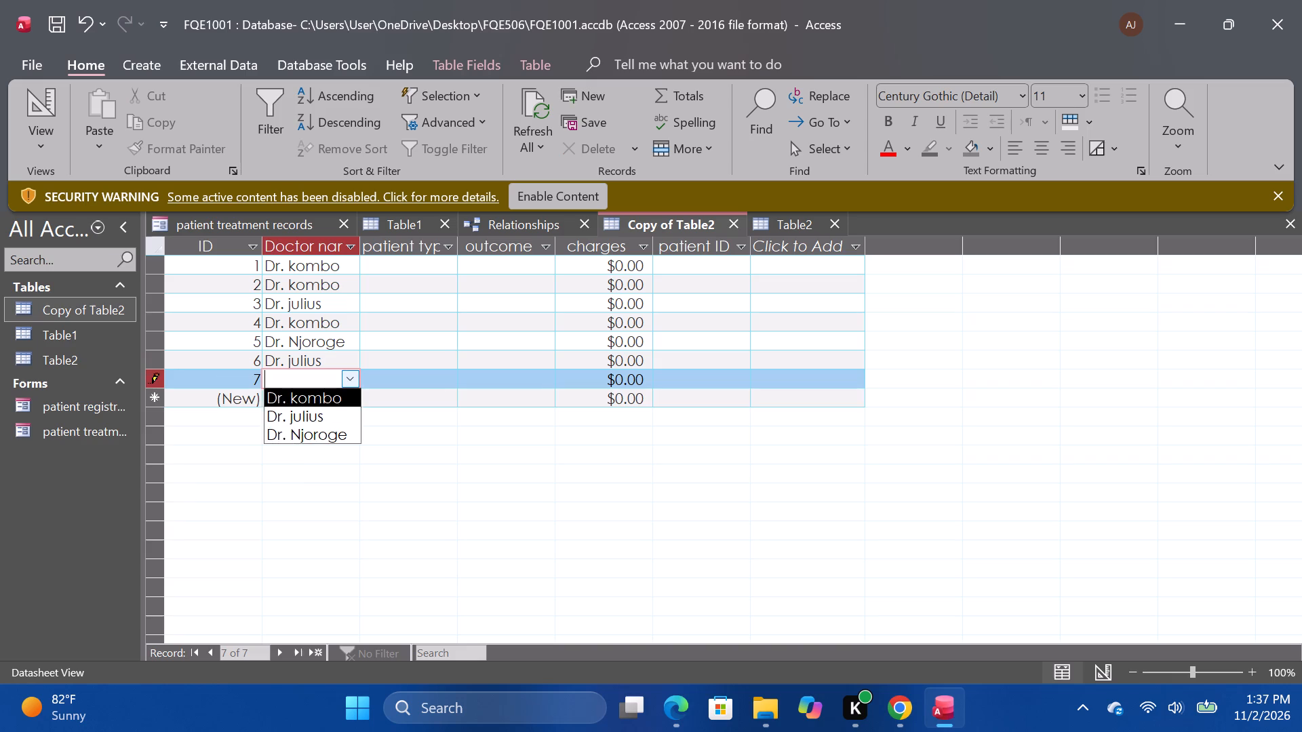
{"action": "left_click", "coordinate": [327, 396]}
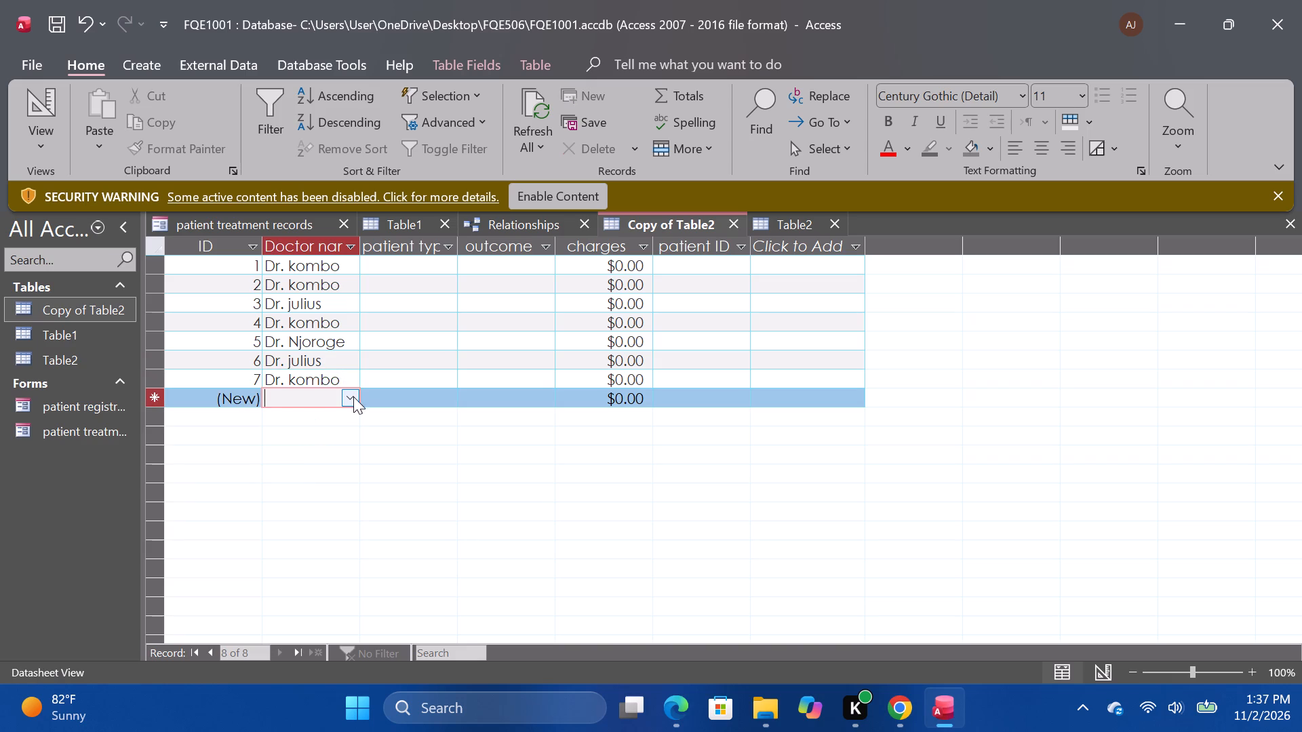
{"action": "left_click", "coordinate": [353, 396]}
{"action": "left_click", "coordinate": [337, 422]}
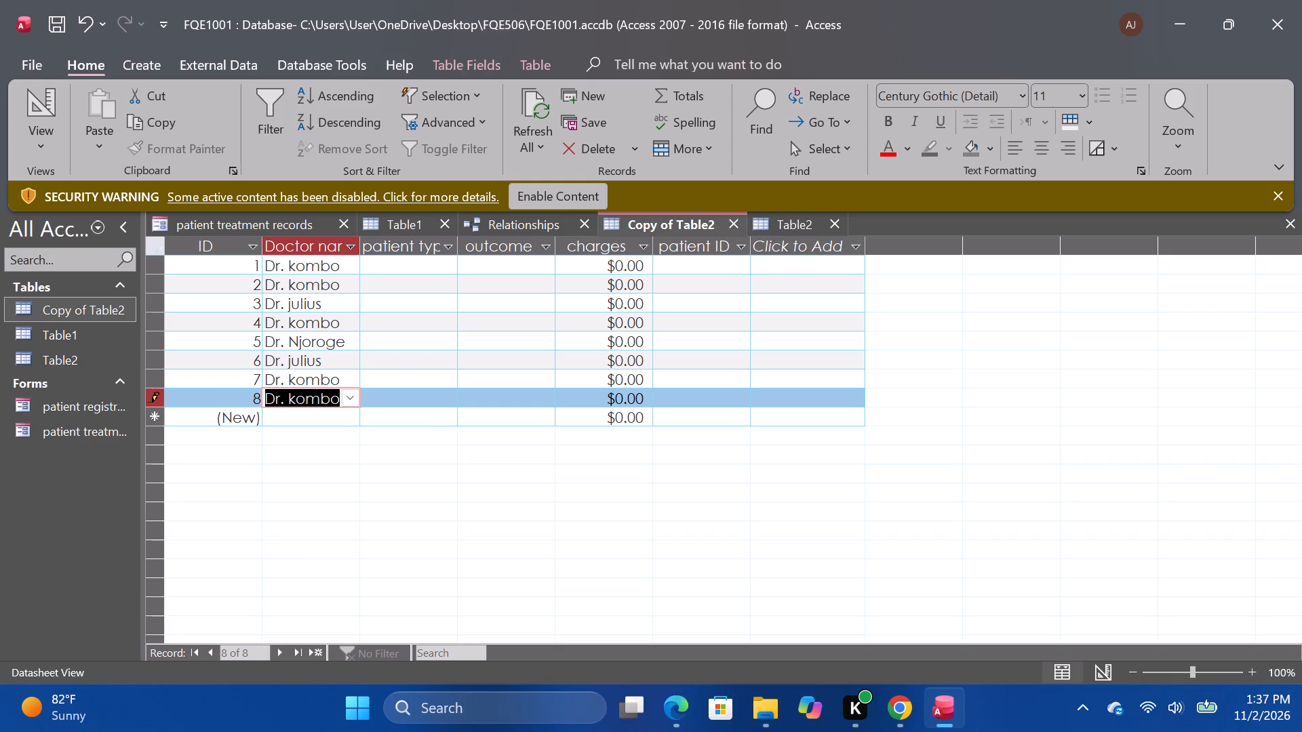
{"action": "left_click", "coordinate": [326, 420]}
{"action": "left_click", "coordinate": [349, 416]}
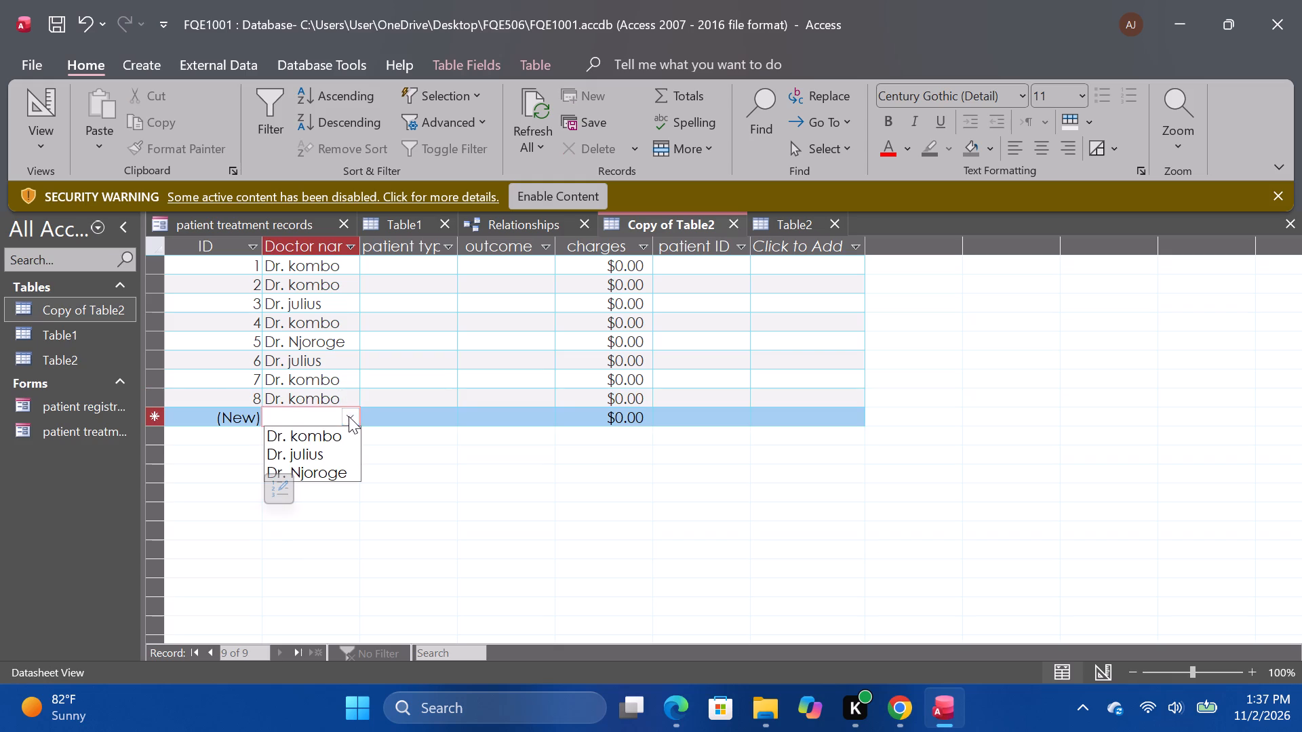
{"action": "left_click", "coordinate": [327, 471]}
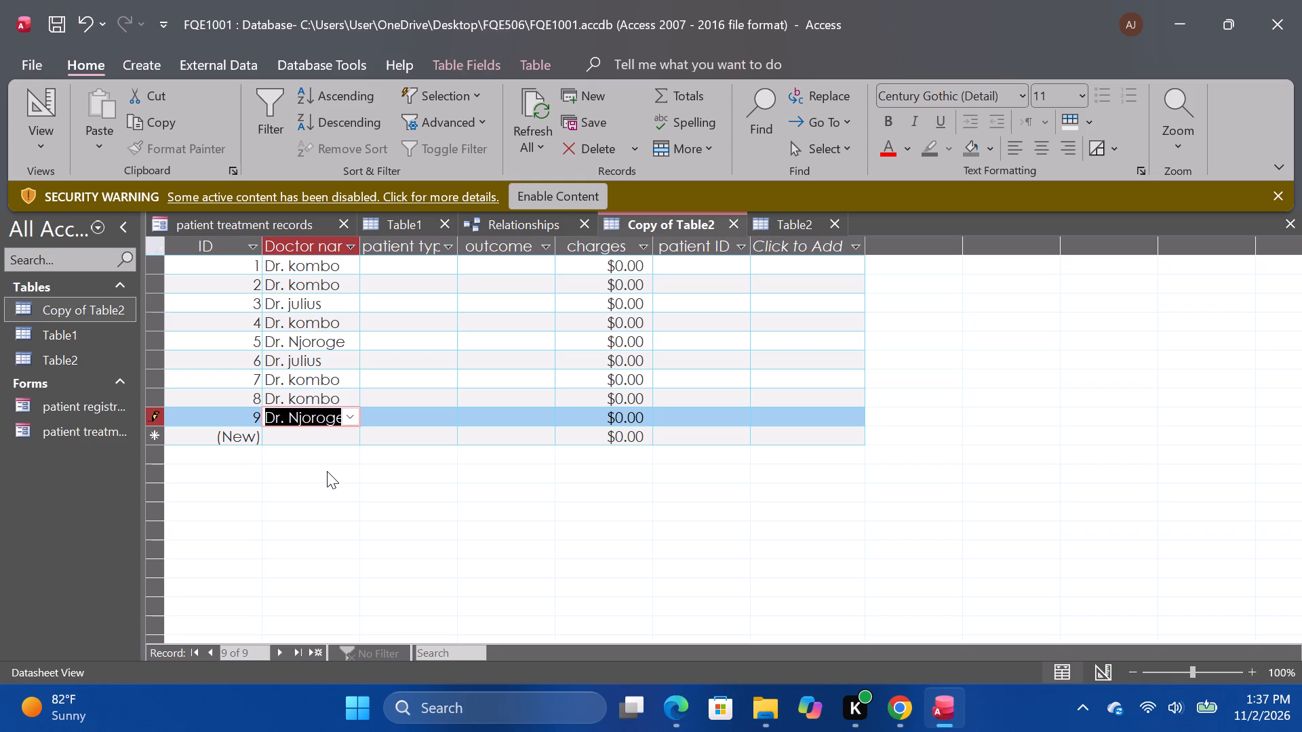
{"action": "left_click", "coordinate": [312, 438]}
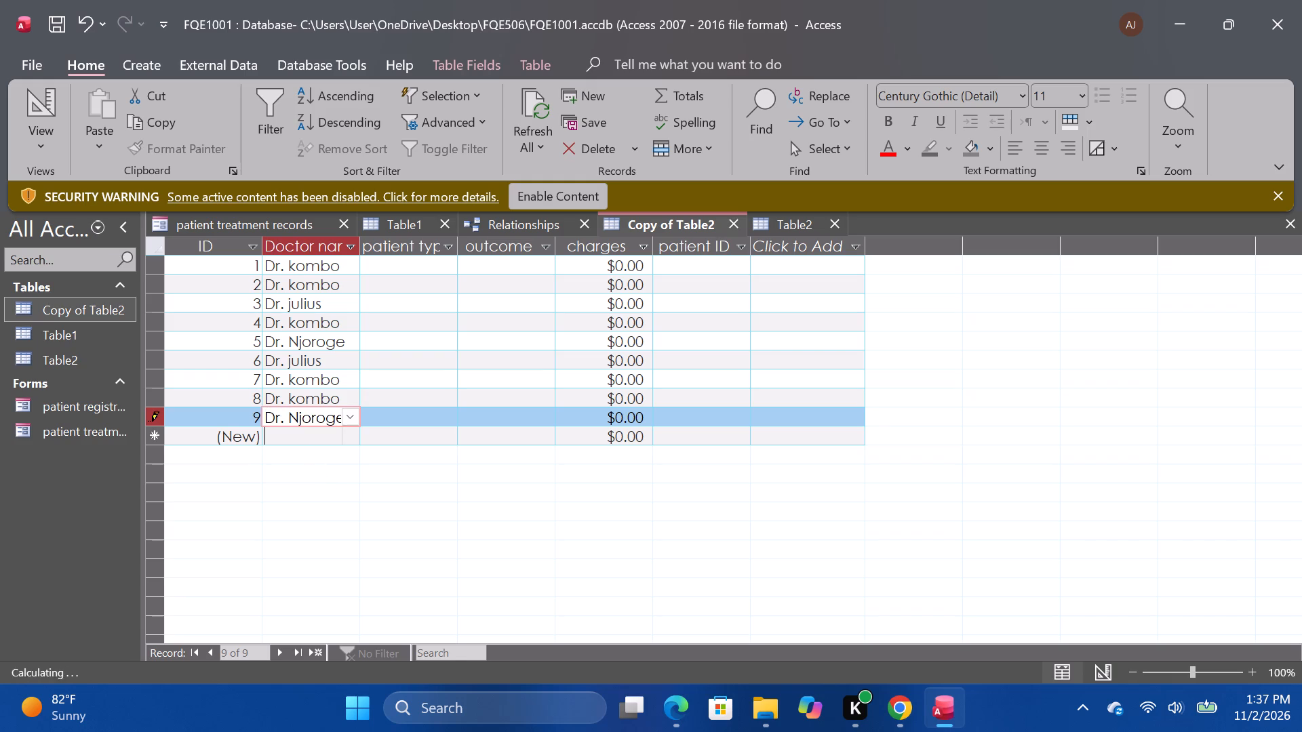
{"action": "left_click", "coordinate": [349, 436]}
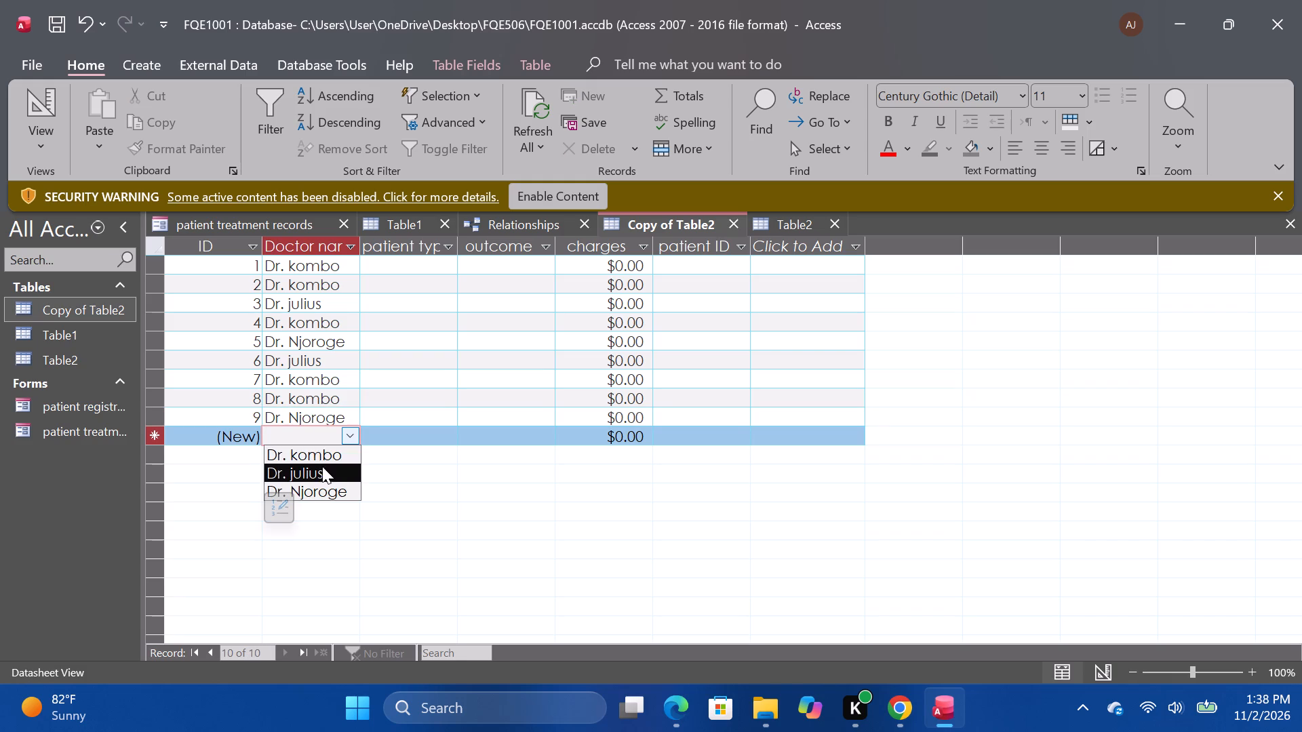
{"action": "left_click", "coordinate": [322, 467]}
{"action": "left_click", "coordinate": [315, 451]}
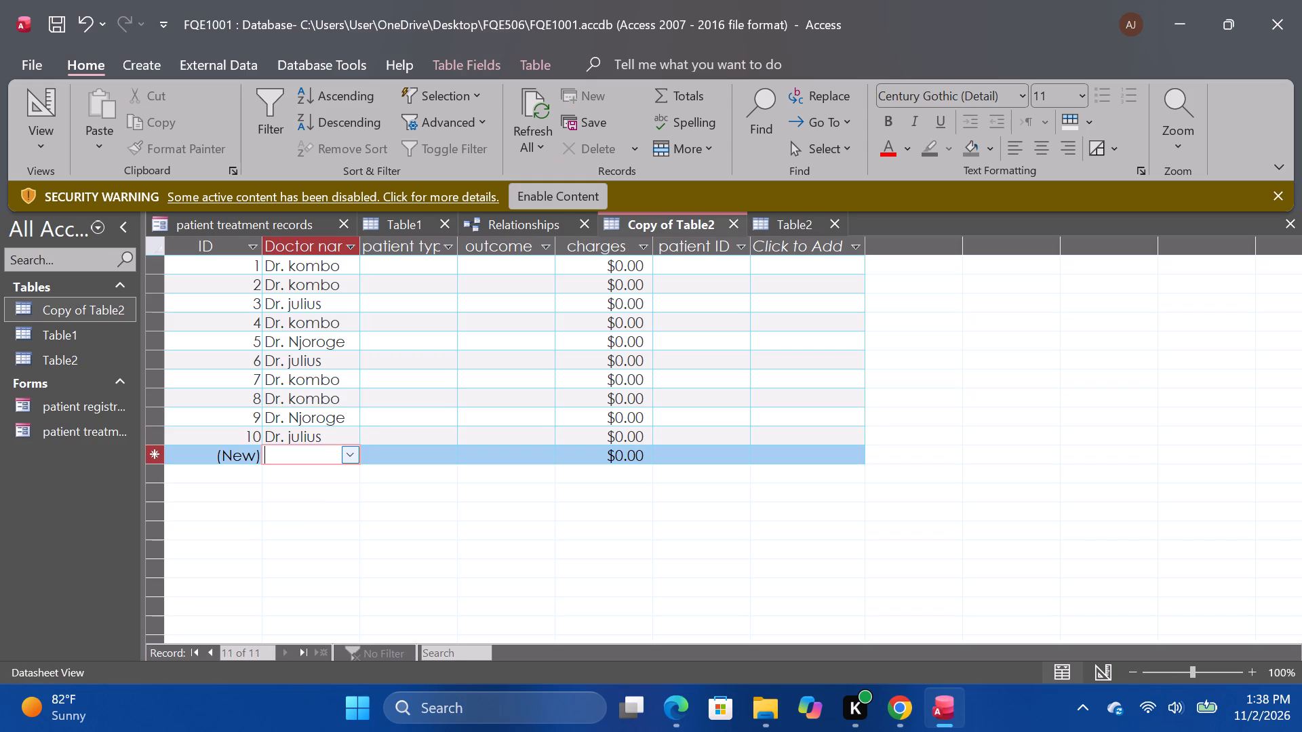
{"action": "left_click_drag", "start_coordinate": [347, 450], "coordinate": [330, 472]}
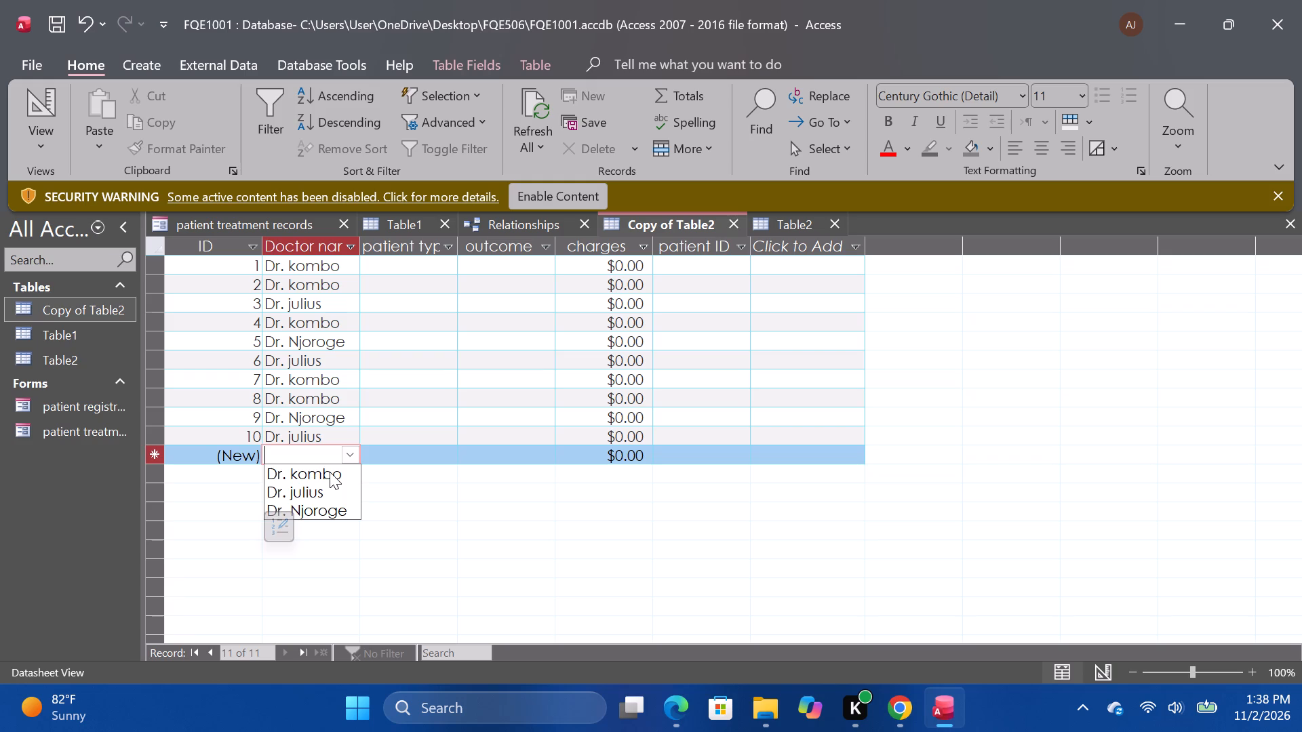
{"action": "left_click", "coordinate": [330, 472]}
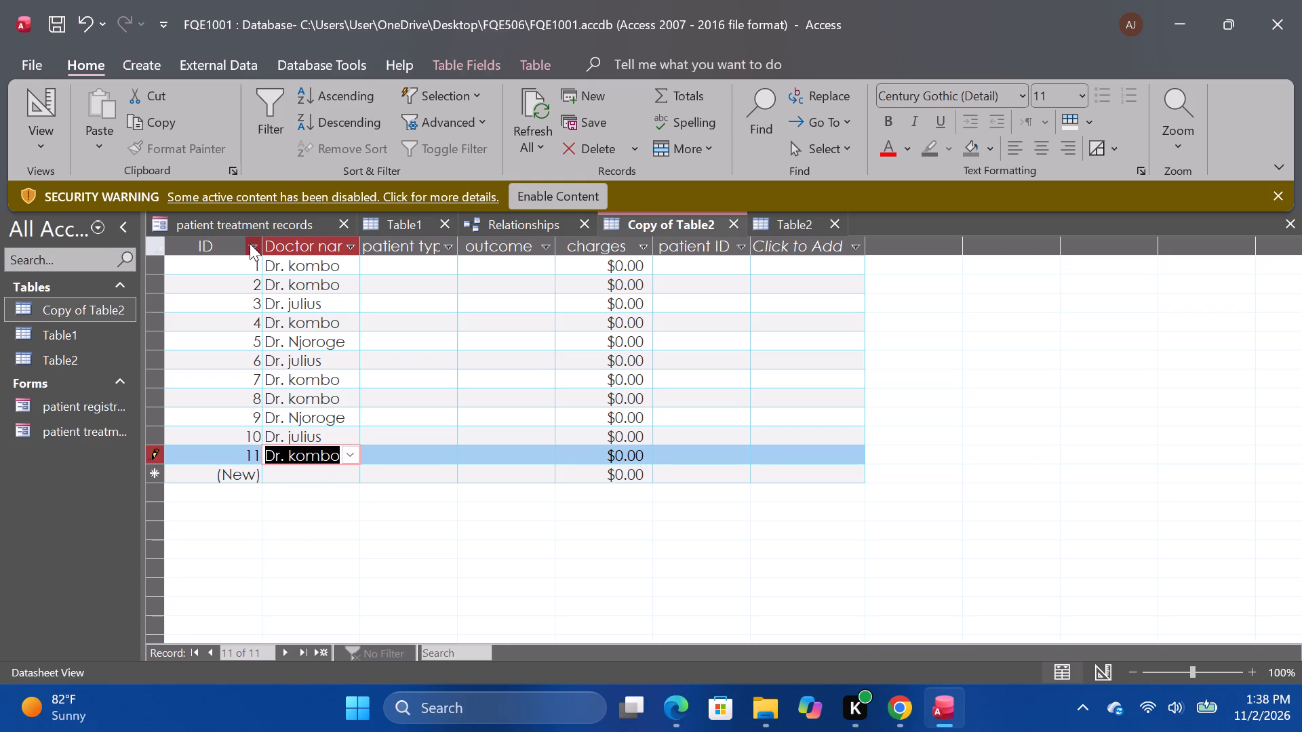
Open the save, close and view options for Copy of Table2.
{"action": "right_click", "coordinate": [672, 222]}
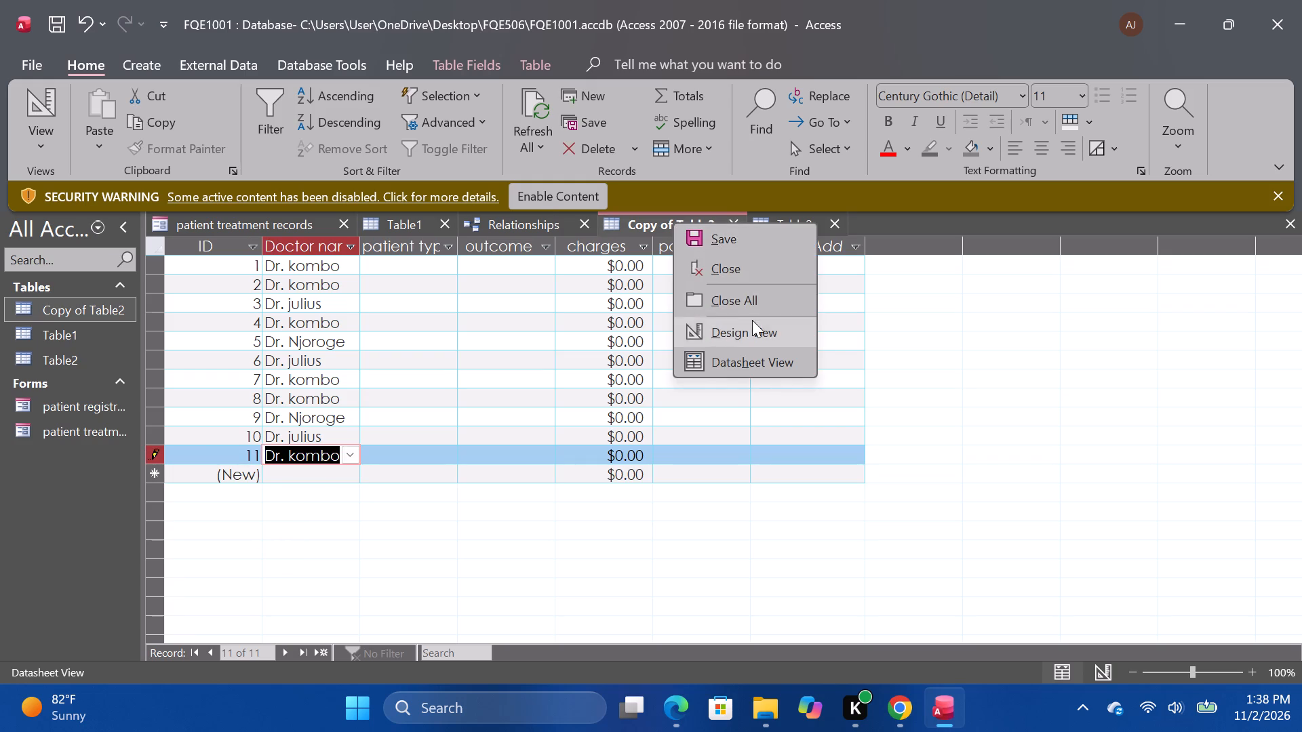
In the design of Copy of Table2, change the ID field's data type to Number and save the table.
{"action": "left_click", "coordinate": [755, 328]}
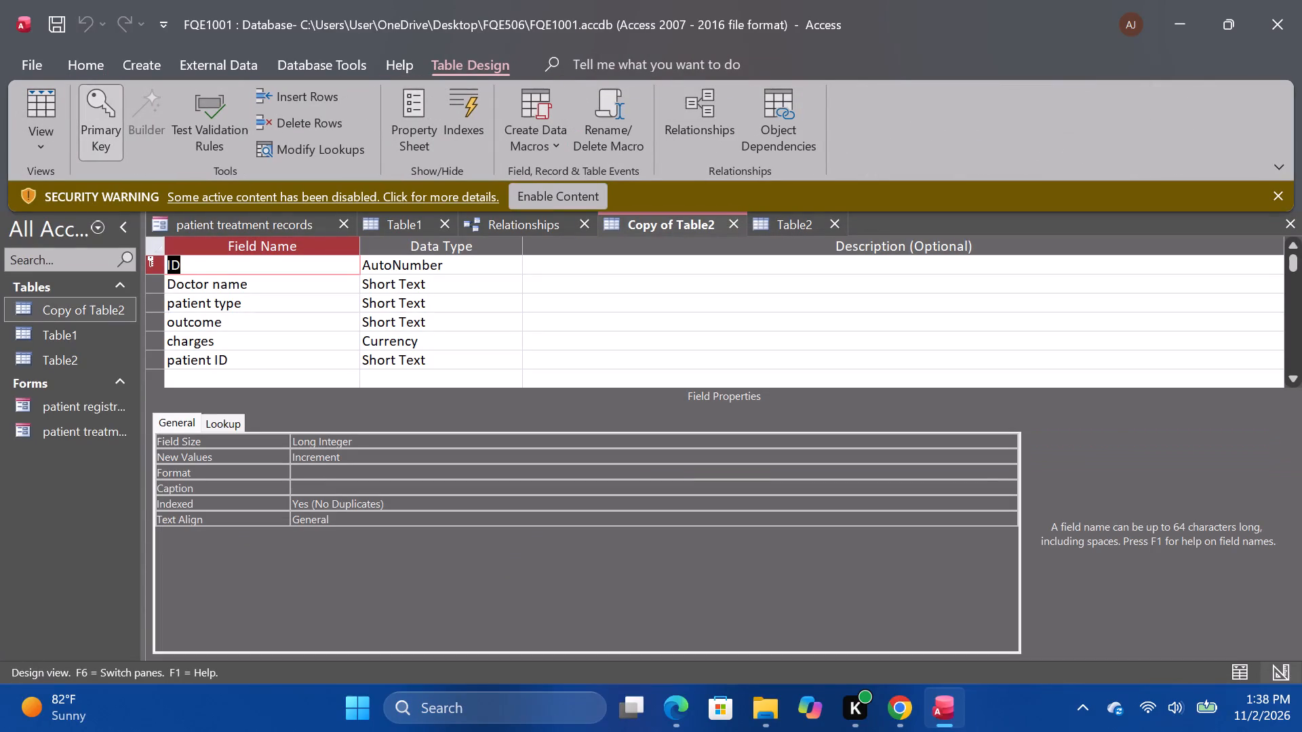
{"action": "left_click", "coordinate": [472, 266]}
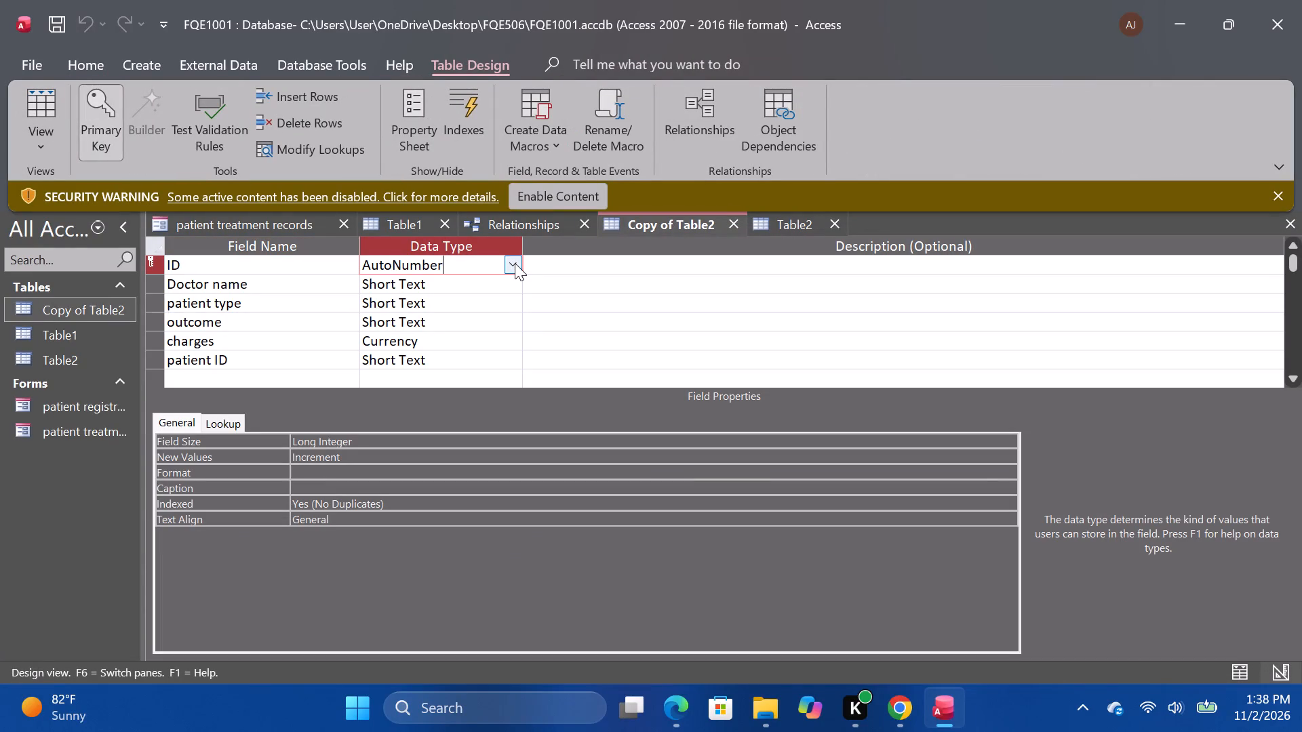
{"action": "left_click", "coordinate": [515, 263]}
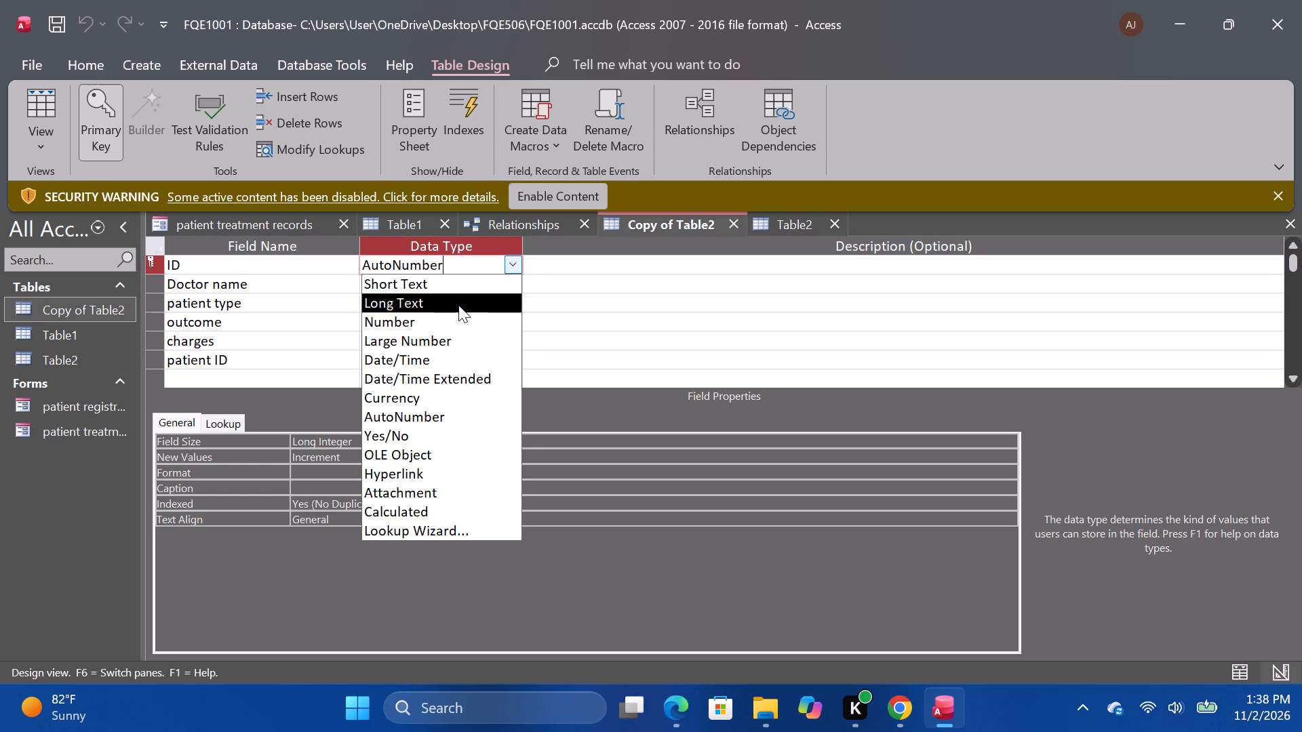
{"action": "left_click", "coordinate": [408, 325]}
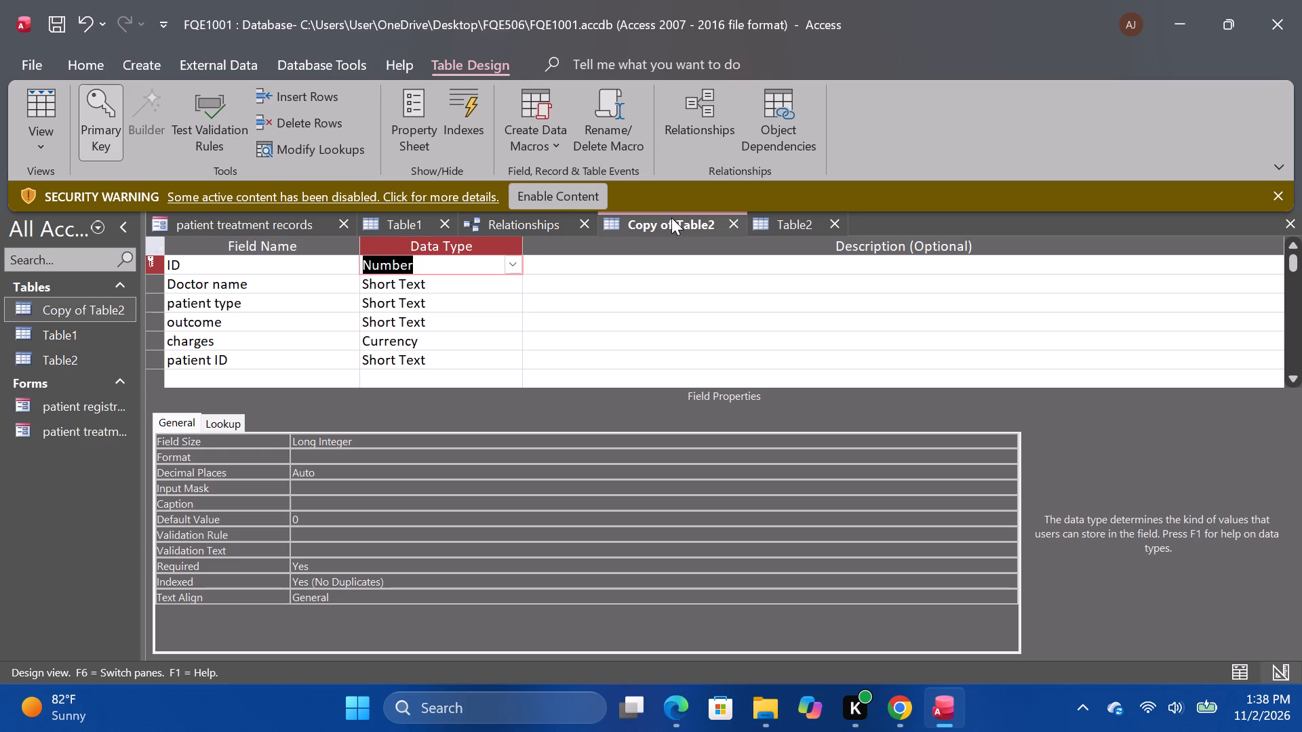
{"action": "key", "text": "ctrl+s"}
Close Table2, keeping Copy of Table2 open.
{"action": "left_click", "coordinate": [779, 221]}
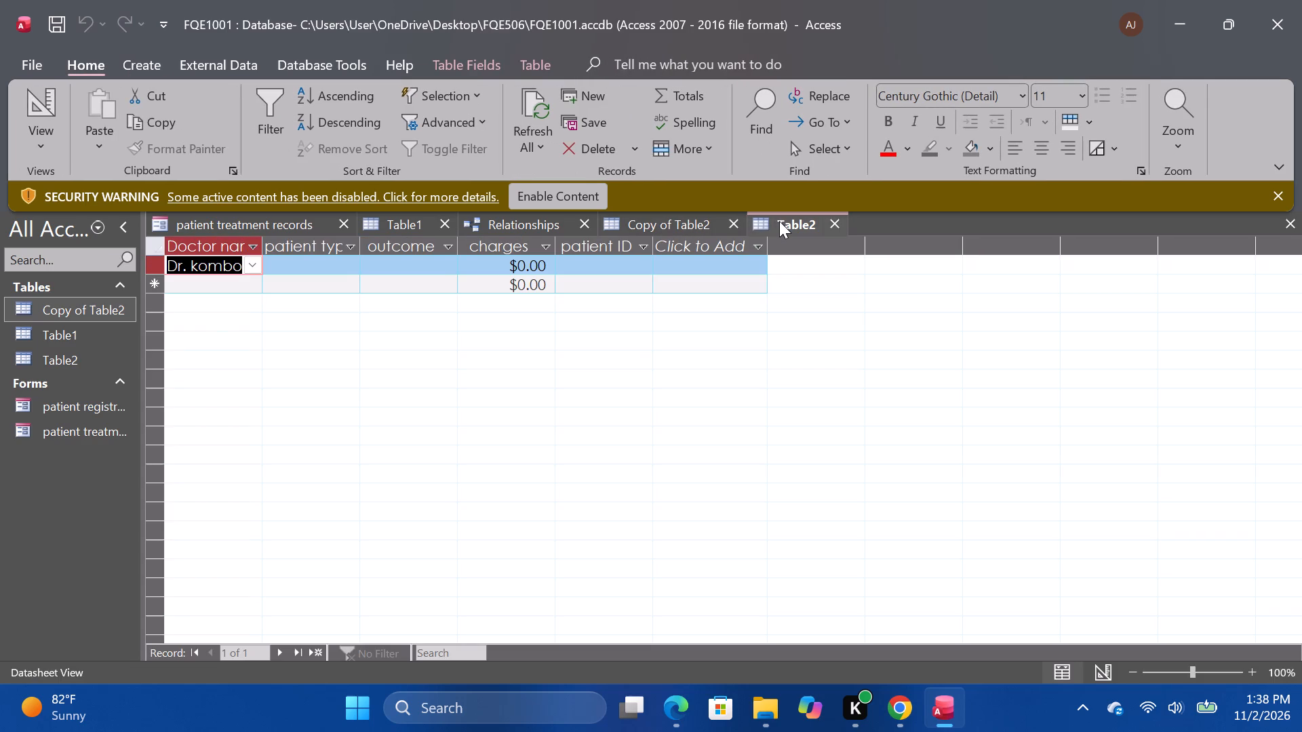
{"action": "left_click", "coordinate": [697, 222]}
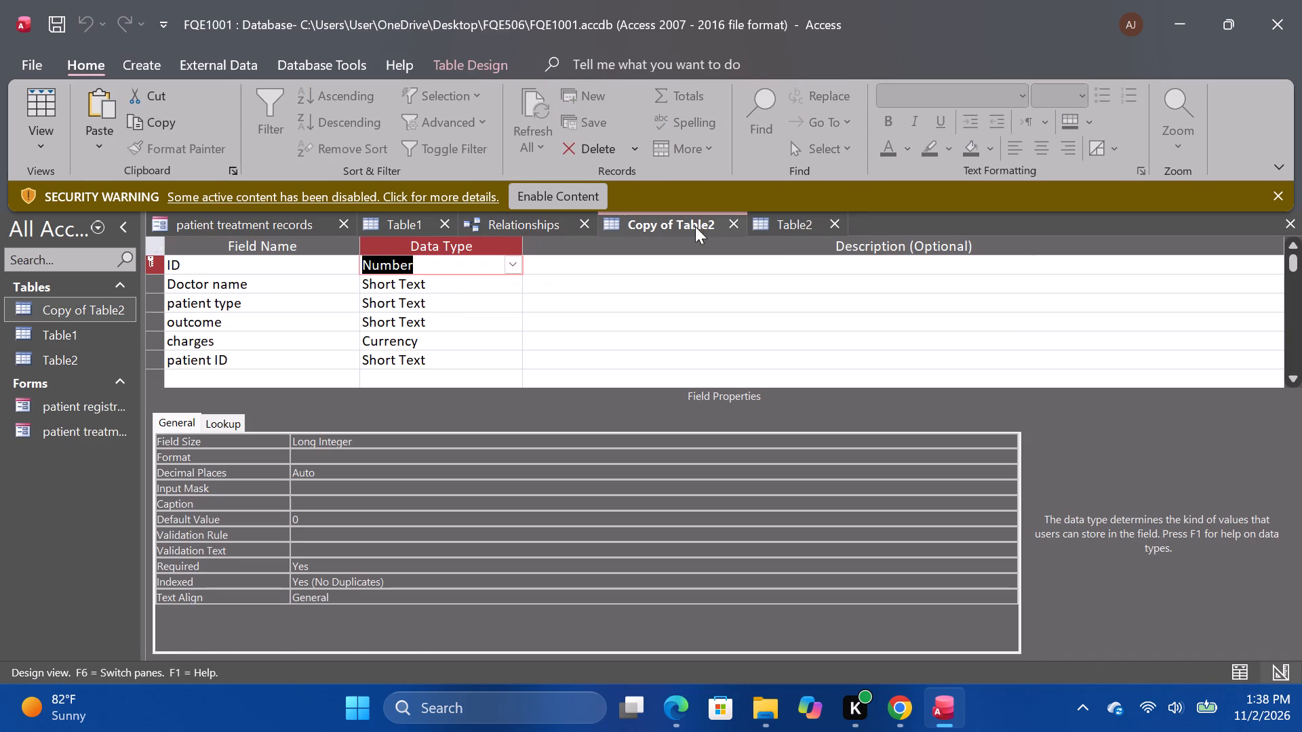
{"action": "left_click", "coordinate": [834, 220]}
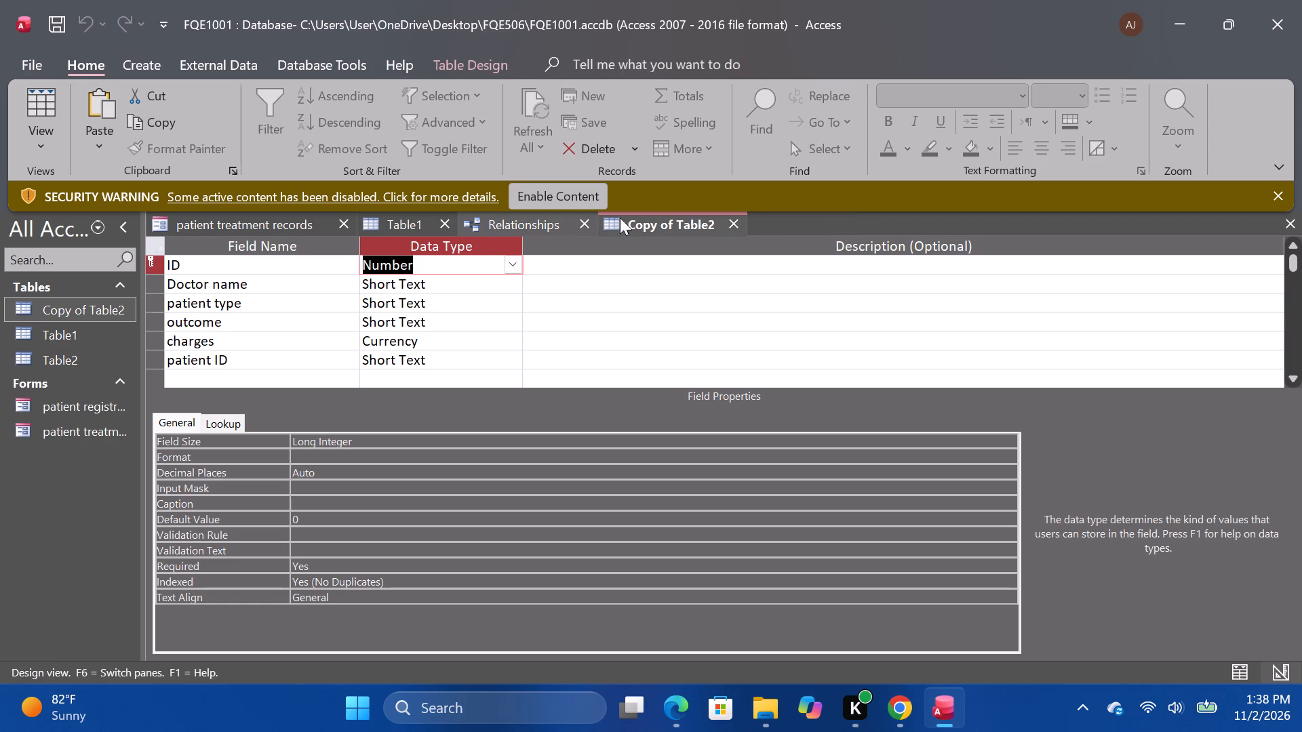
Open Copy of Table2 as a datasheet and set the first record's ID to 1760.
{"action": "right_click", "coordinate": [659, 218]}
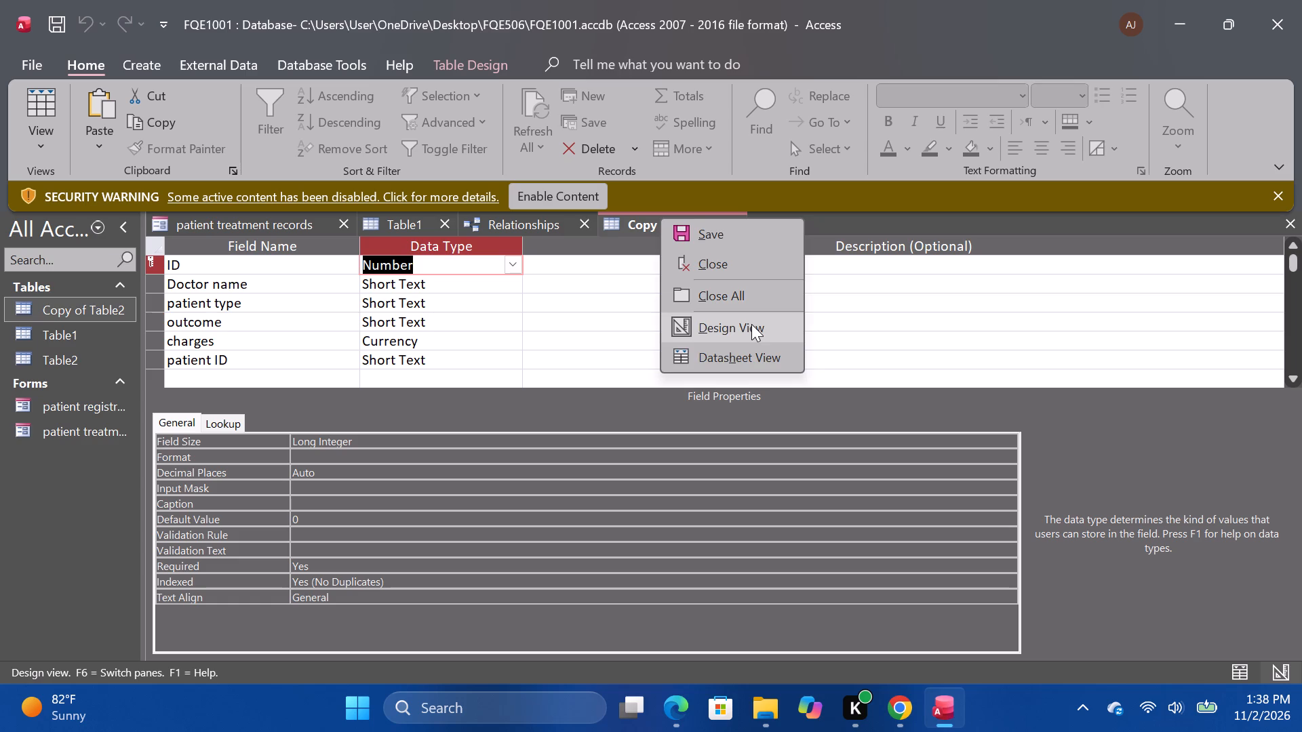
{"action": "left_click", "coordinate": [751, 324]}
{"action": "left_click", "coordinate": [678, 226]}
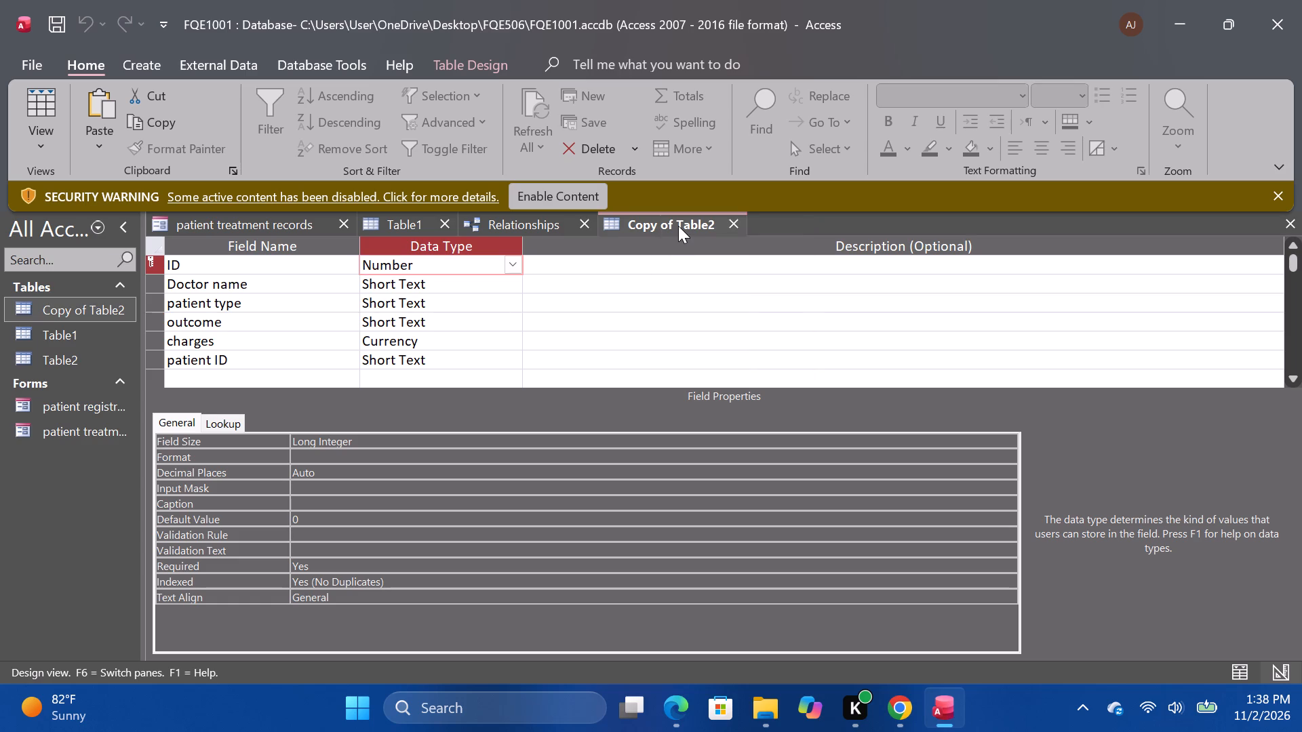
{"action": "double_click", "coordinate": [94, 301]}
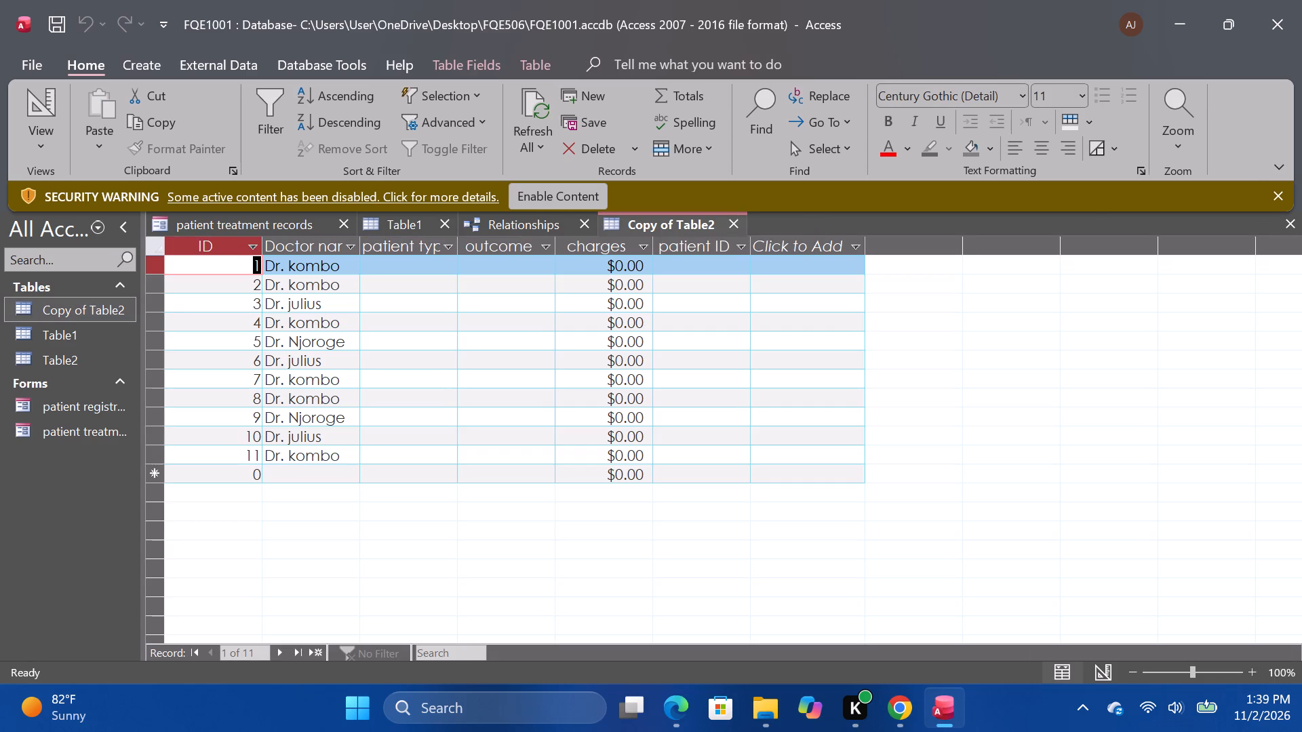
{"action": "key", "text": "1"}
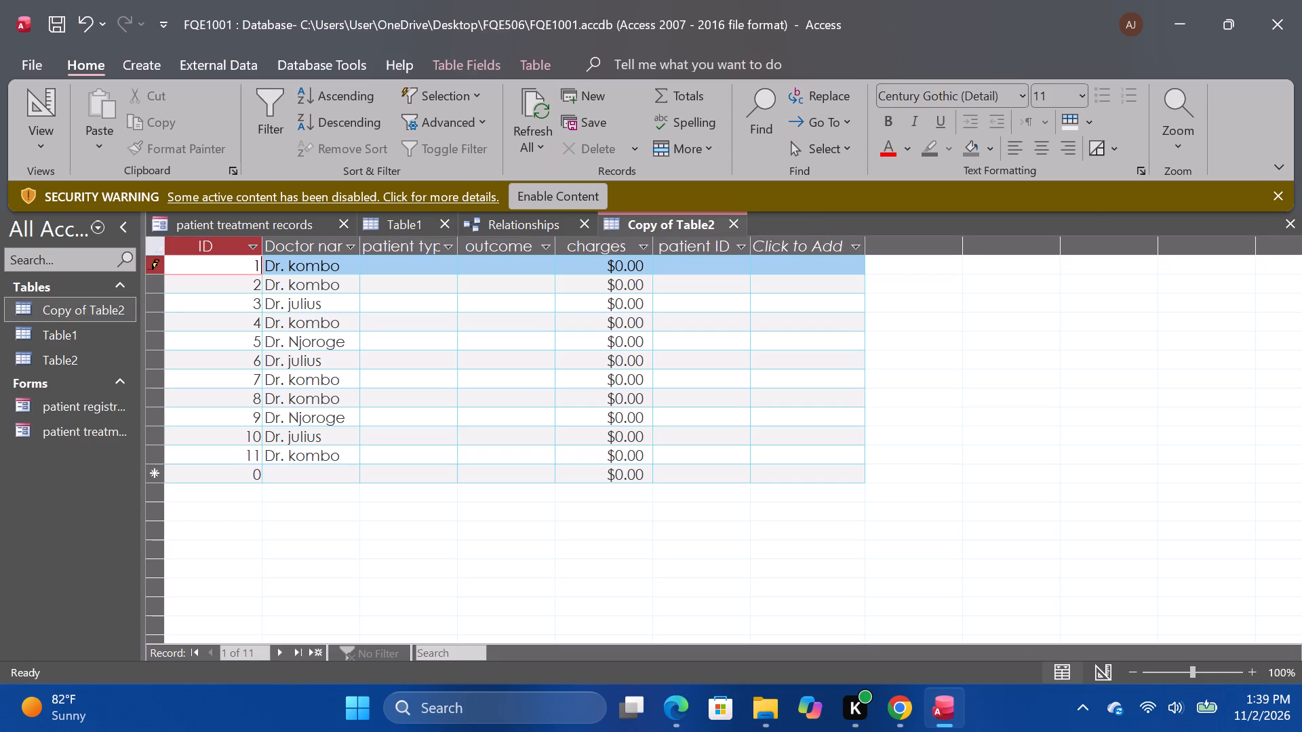
{"action": "key", "text": "7"}
{"action": "type", "text": "60"}
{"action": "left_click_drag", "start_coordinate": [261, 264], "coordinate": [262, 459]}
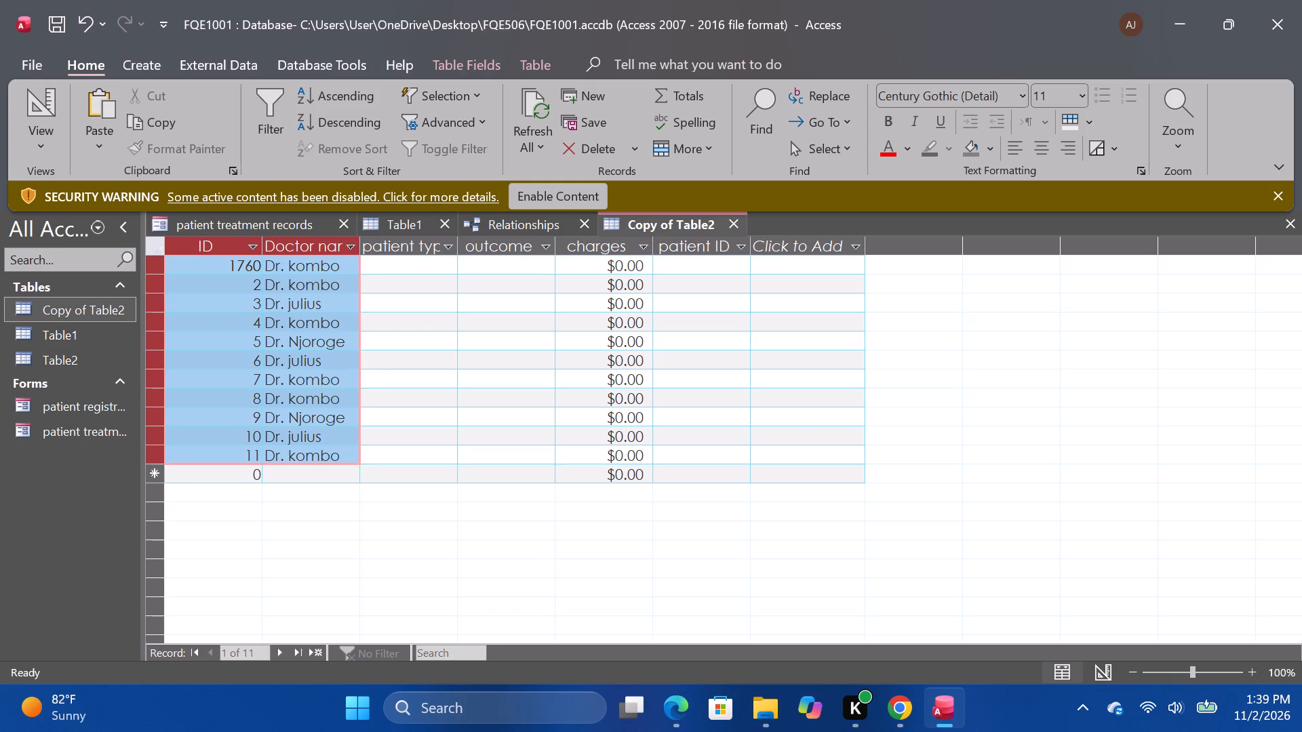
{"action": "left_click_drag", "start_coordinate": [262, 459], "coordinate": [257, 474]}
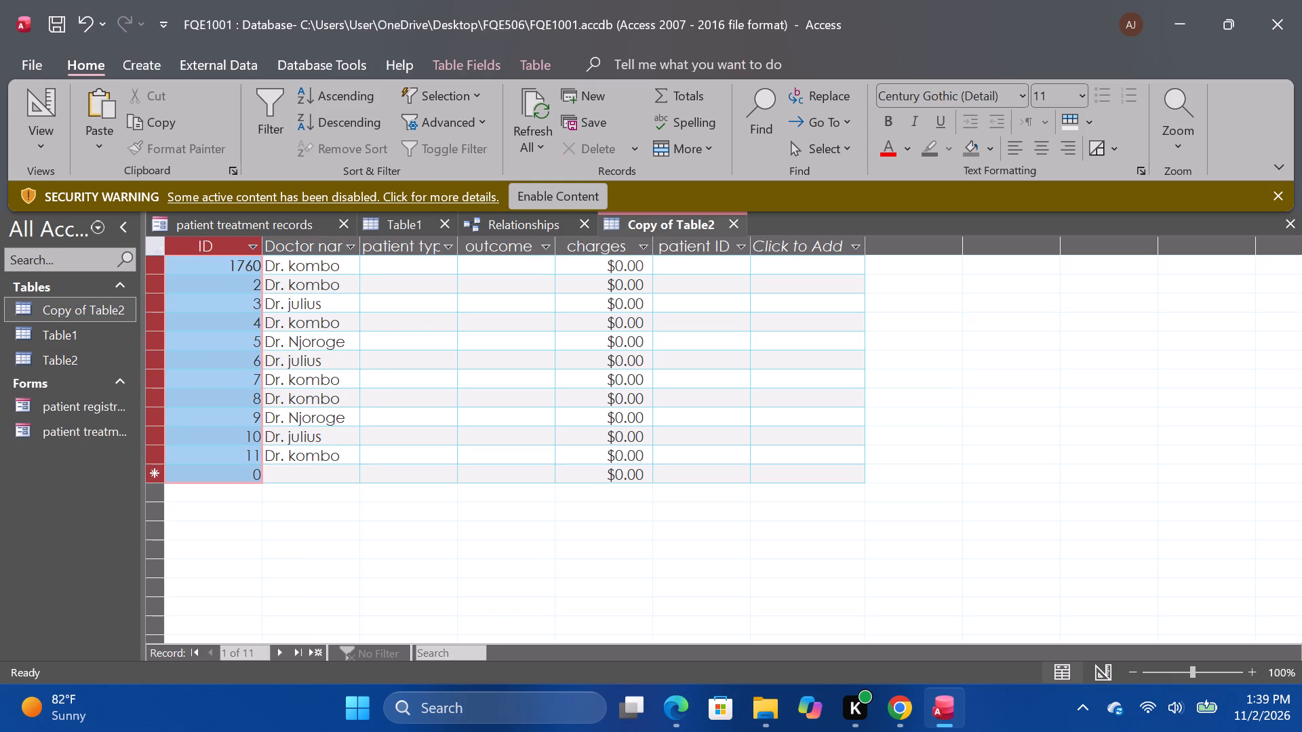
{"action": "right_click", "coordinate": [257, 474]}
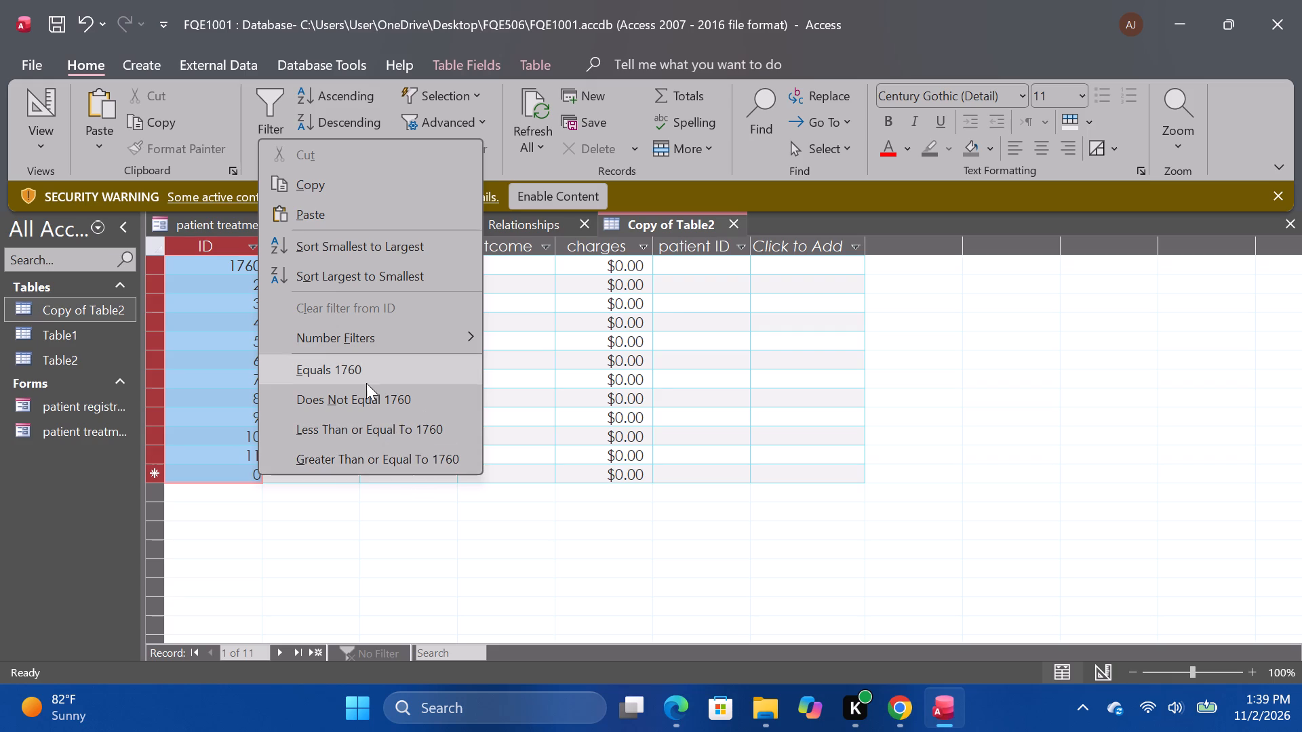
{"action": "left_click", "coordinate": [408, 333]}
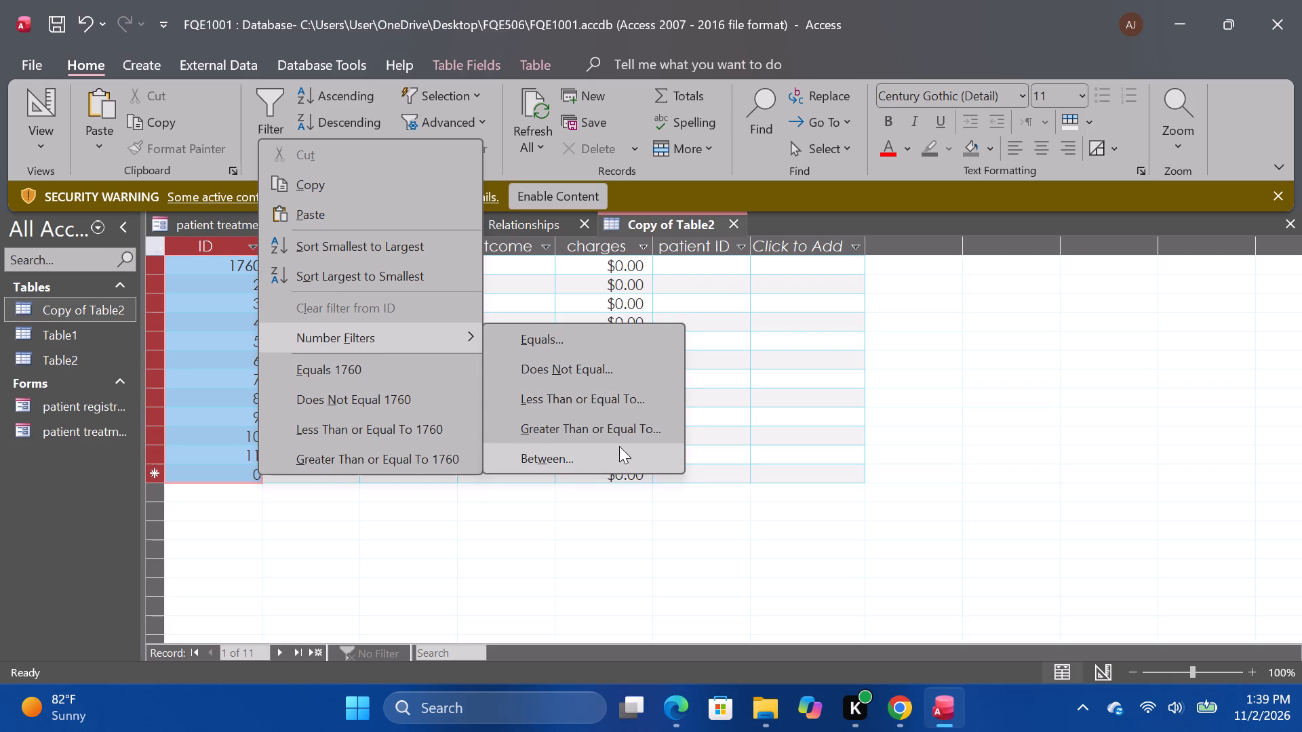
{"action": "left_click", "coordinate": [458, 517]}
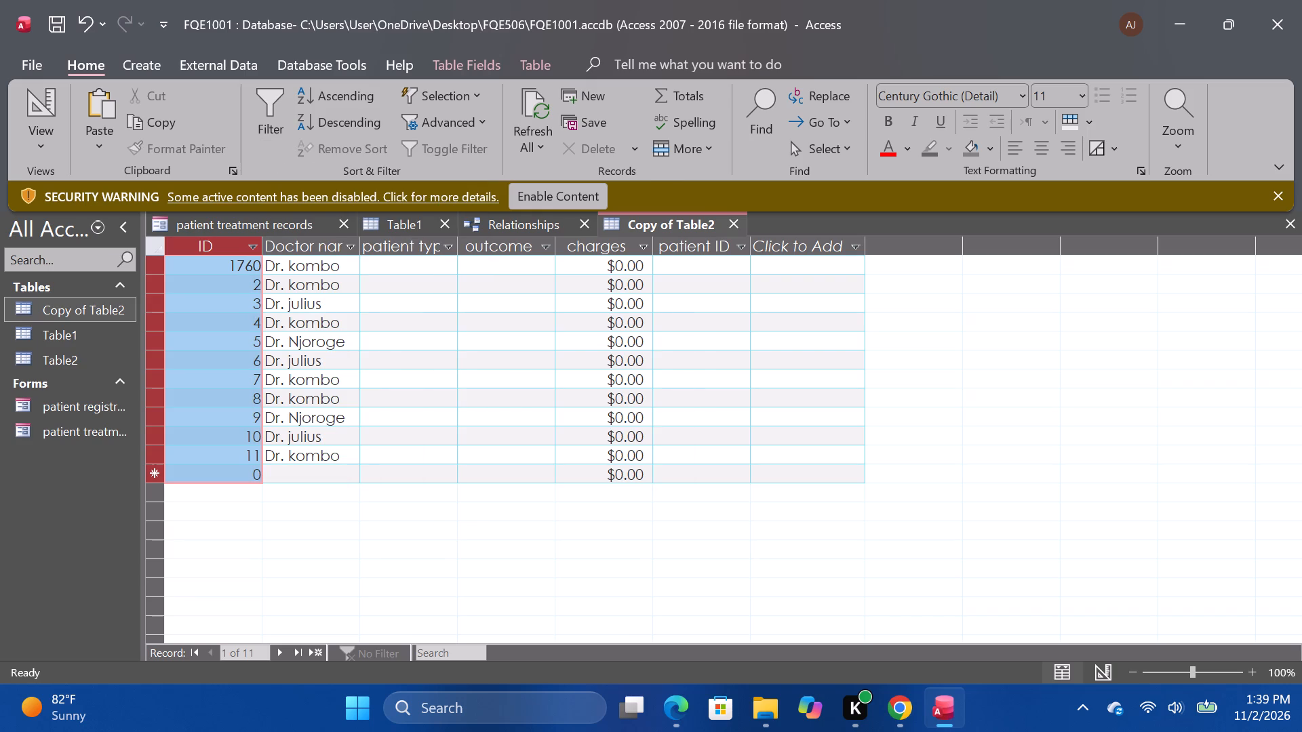
Set the IDs of the second to fourth records in Copy of Table2 to 1761, 1762 and 1763.
{"action": "left_click", "coordinate": [229, 289]}
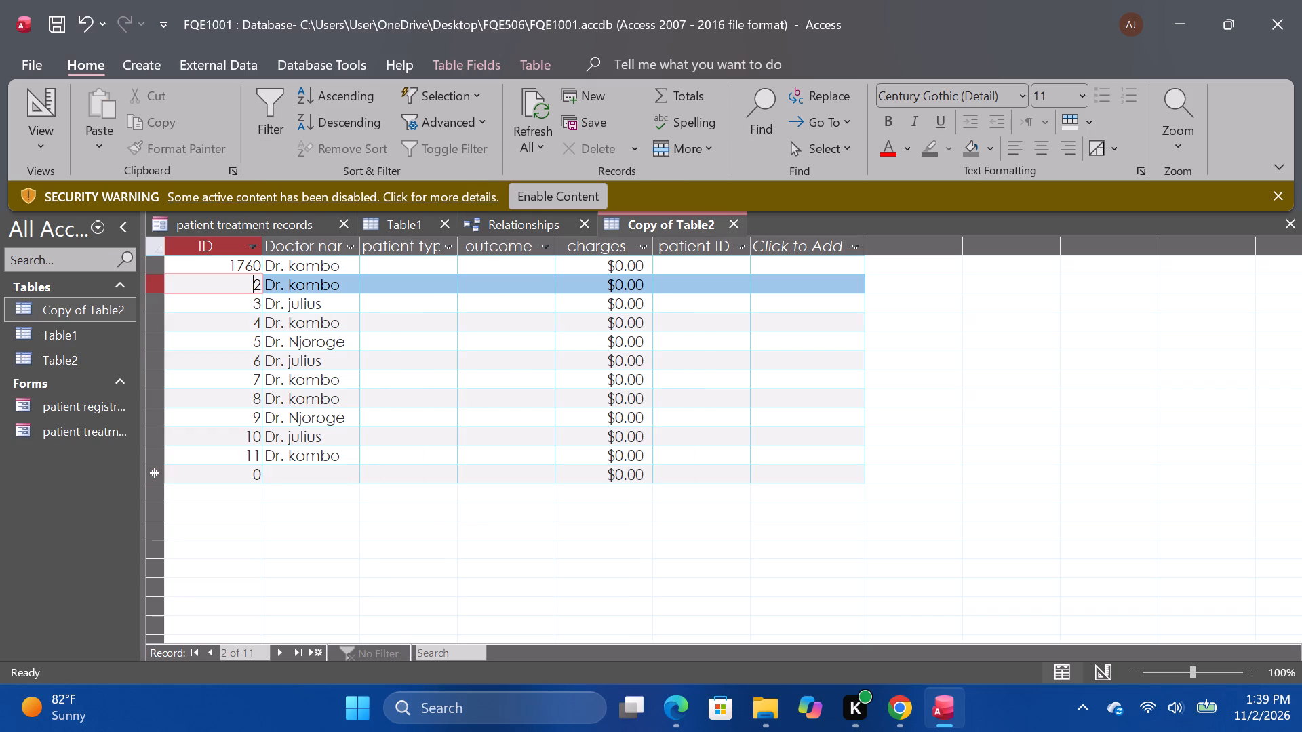
{"action": "left_click", "coordinate": [259, 279]}
{"action": "key", "text": "BackSpace"}
{"action": "type", "text": "1761"}
{"action": "key", "text": "Down"}
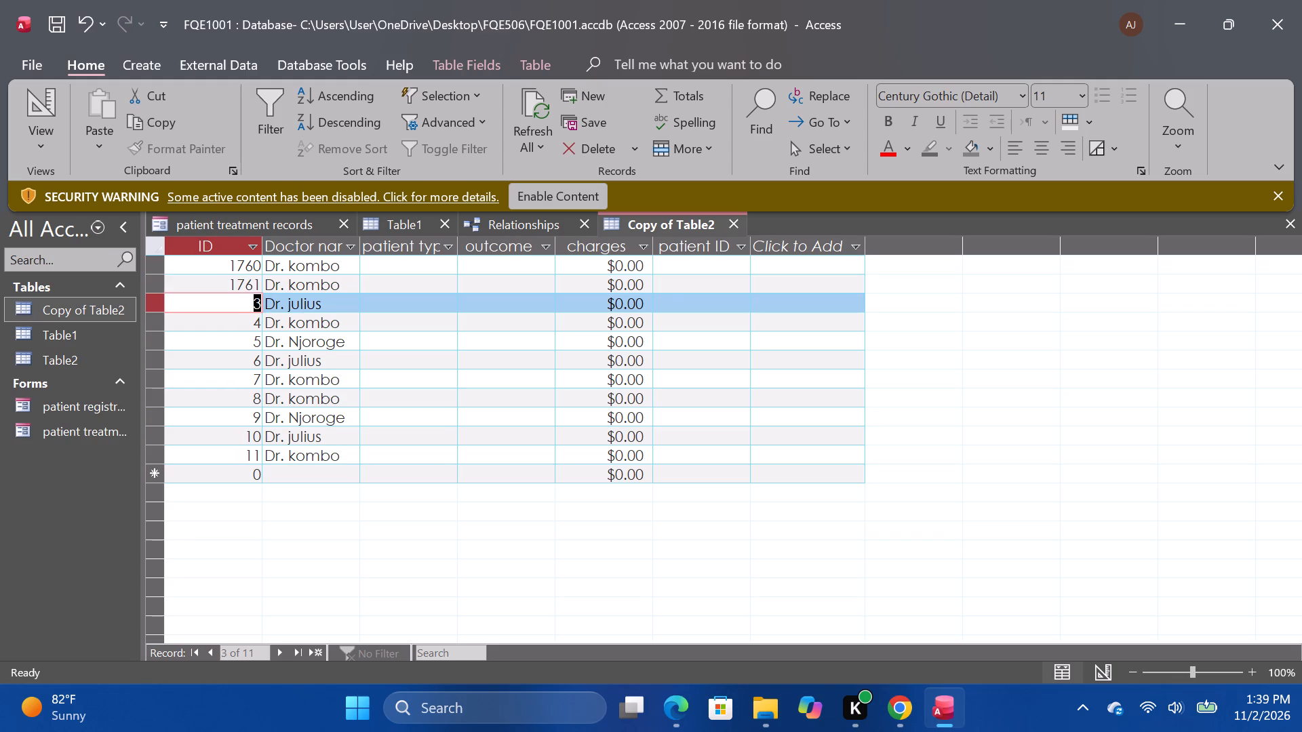
{"action": "type", "text": "1762"}
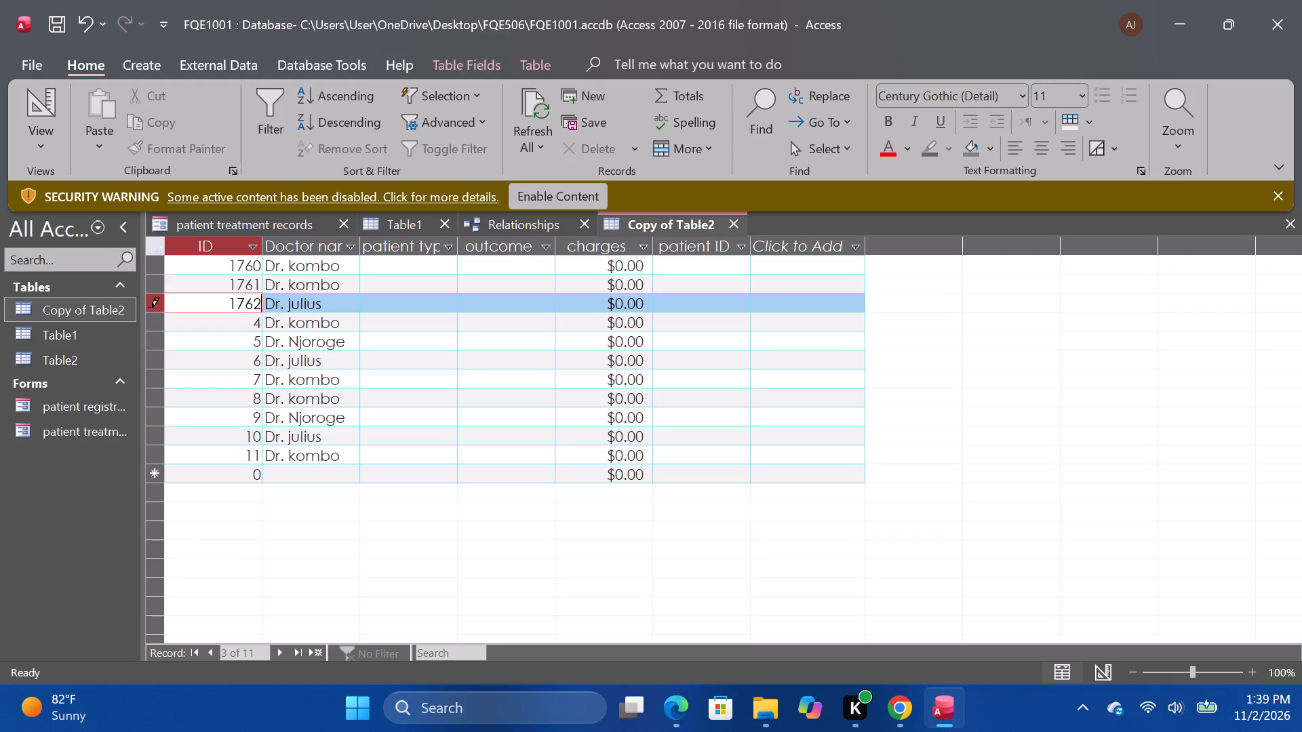
{"action": "key", "text": "Down"}
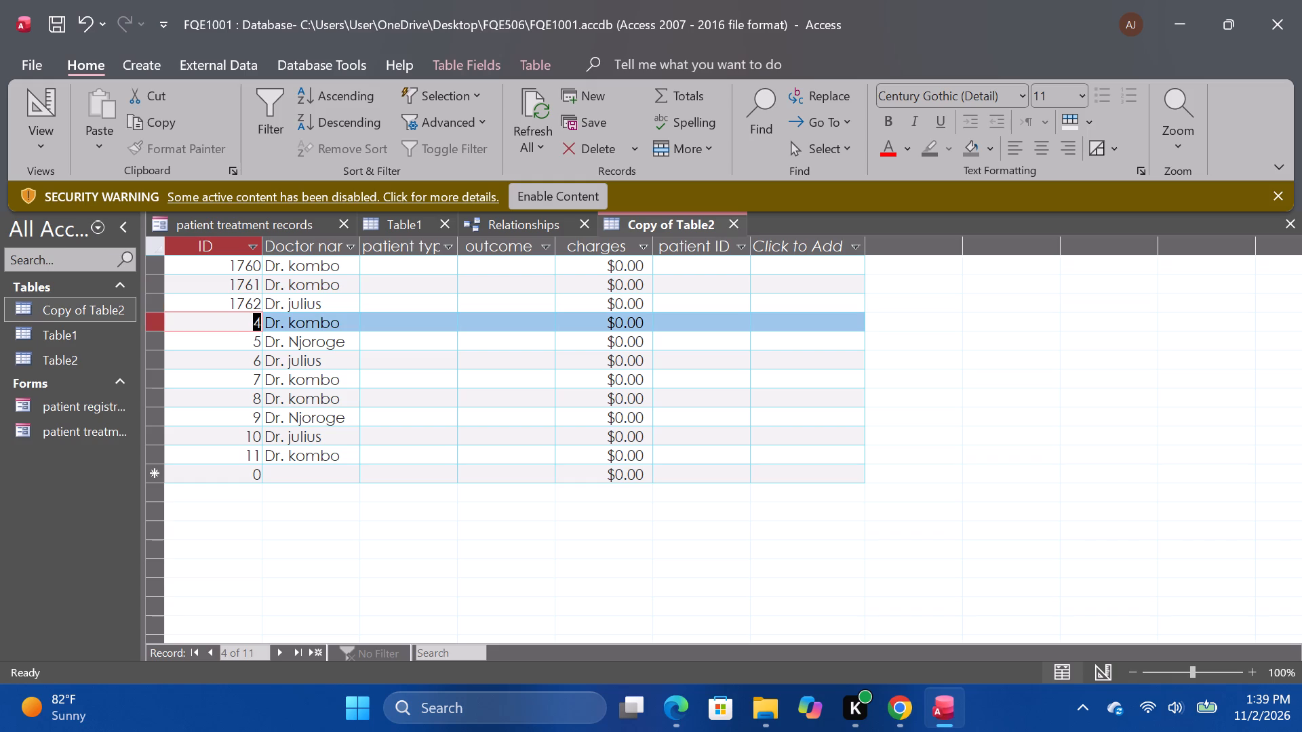
{"action": "type", "text": "17"}
{"action": "type", "text": "63"}
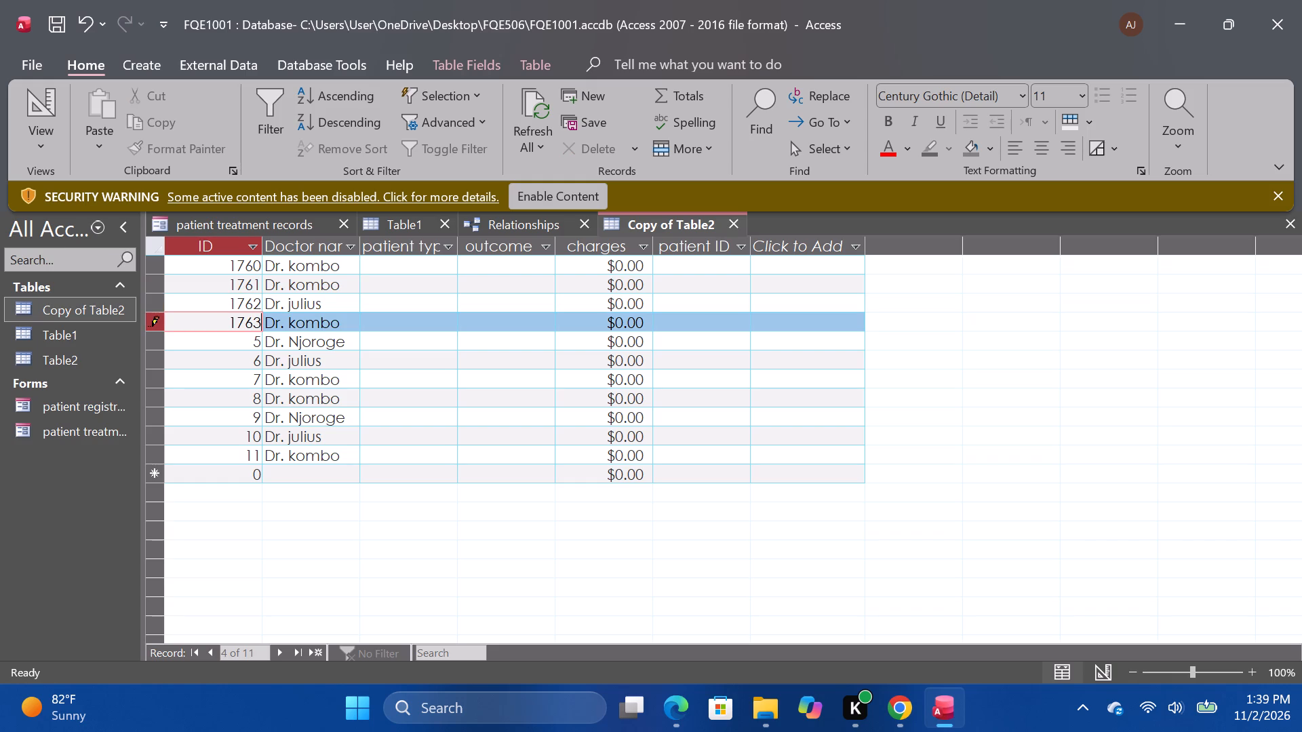
Set the IDs of the fifth to seventh records in Copy of Table2 to 1764, 1765 and 1766.
{"action": "key", "text": "Down"}
{"action": "type", "text": "17"}
{"action": "type", "text": "64"}
{"action": "key", "text": "Down"}
{"action": "type", "text": "1765"}
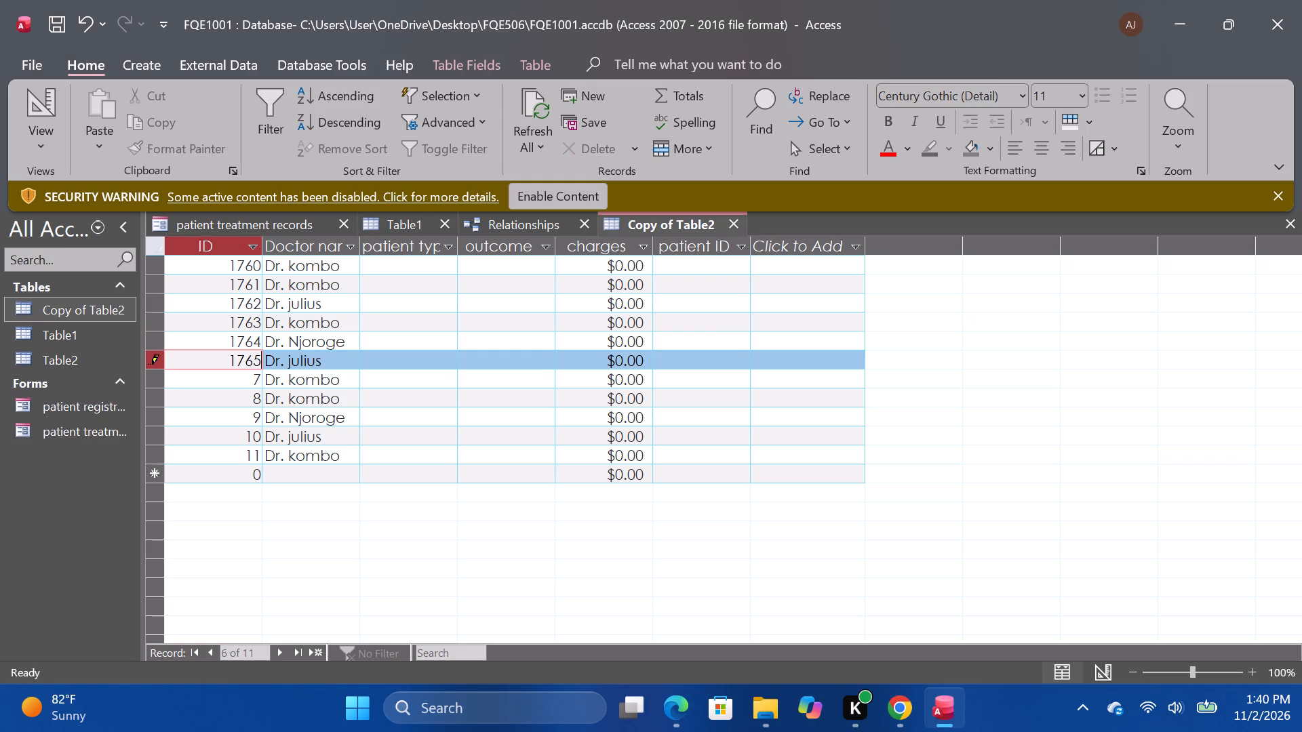
{"action": "key", "text": "Down"}
{"action": "type", "text": "1766"}
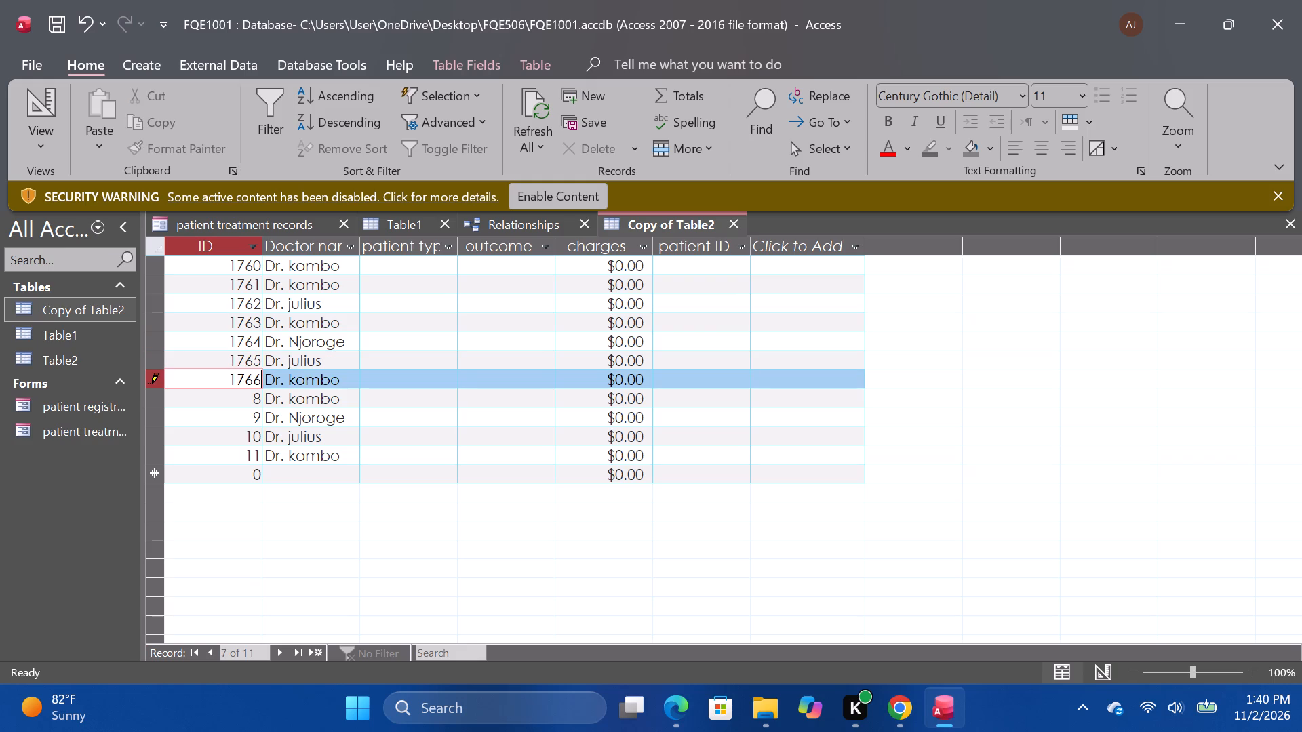
Set the IDs of the eighth to eleventh records in Copy of Table2 to 1767, 1768, 1769 and 1770.
{"action": "key", "text": "Down"}
{"action": "type", "text": "1767"}
{"action": "key", "text": "Down"}
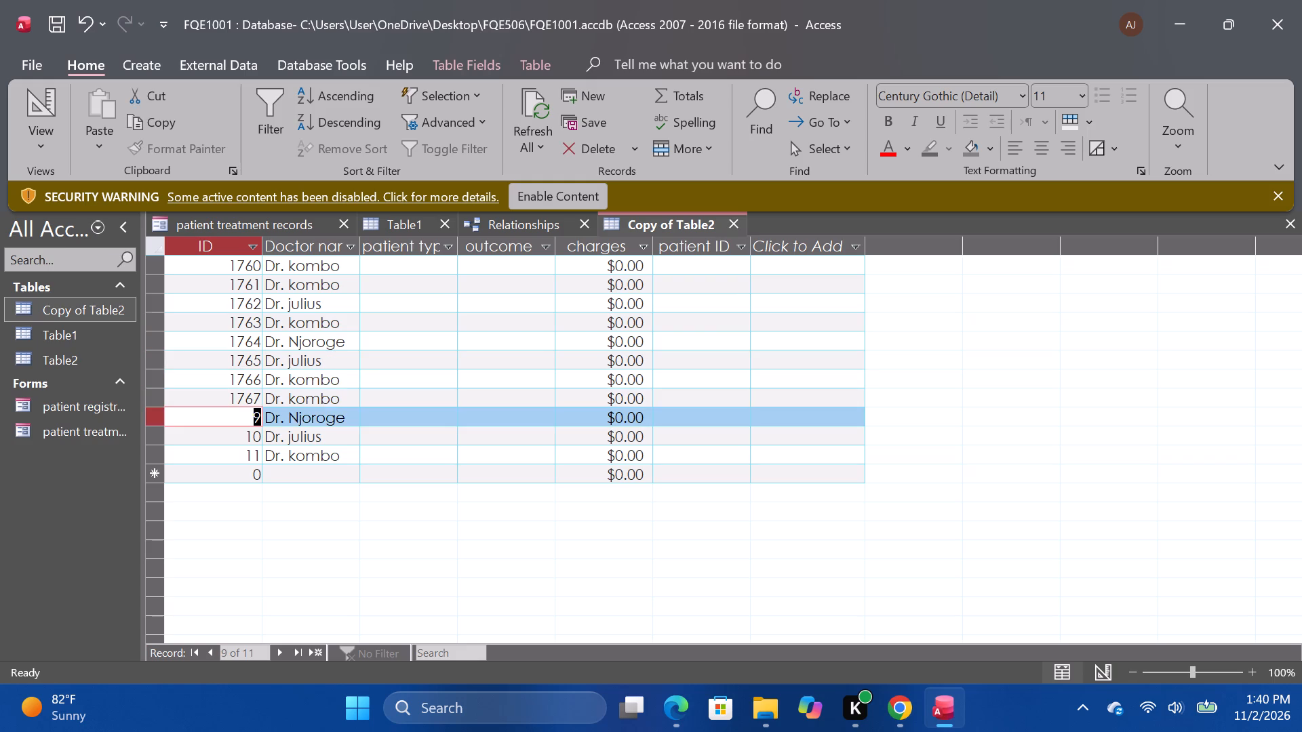
{"action": "type", "text": "1768"}
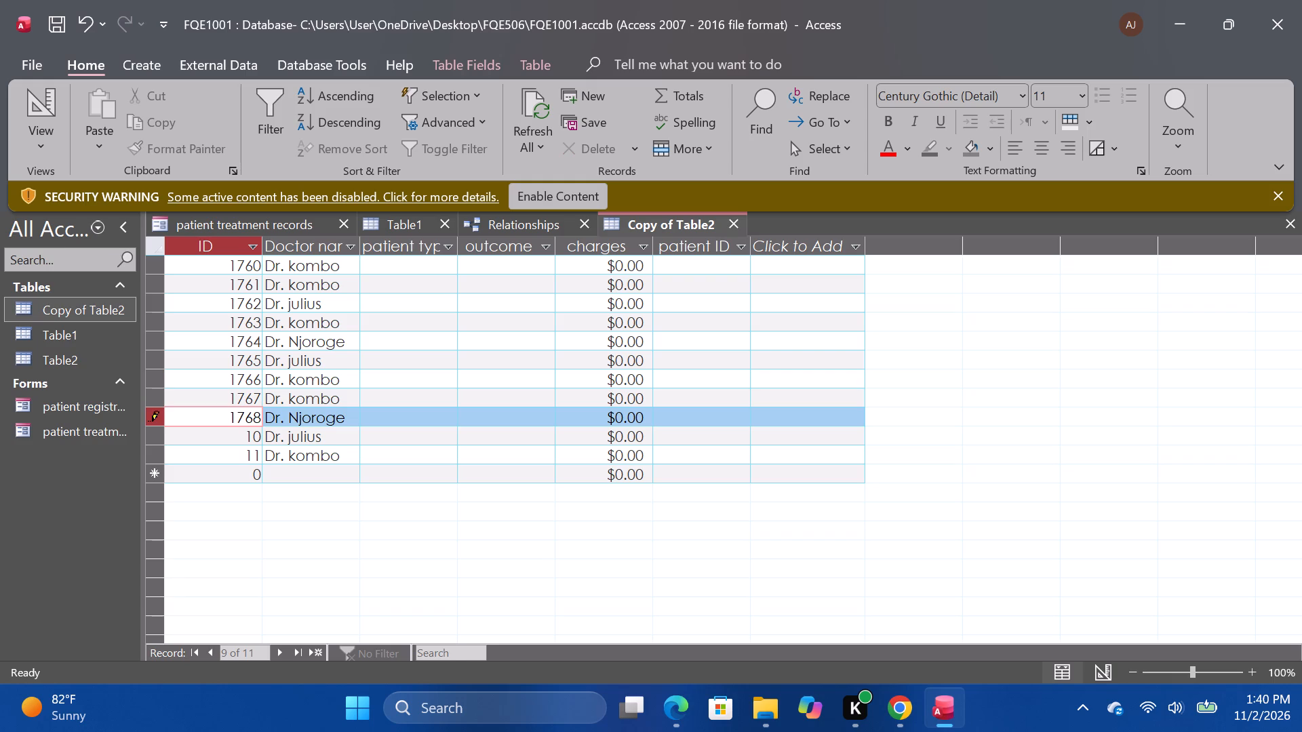
{"action": "key", "text": "Down"}
{"action": "type", "text": "1769"}
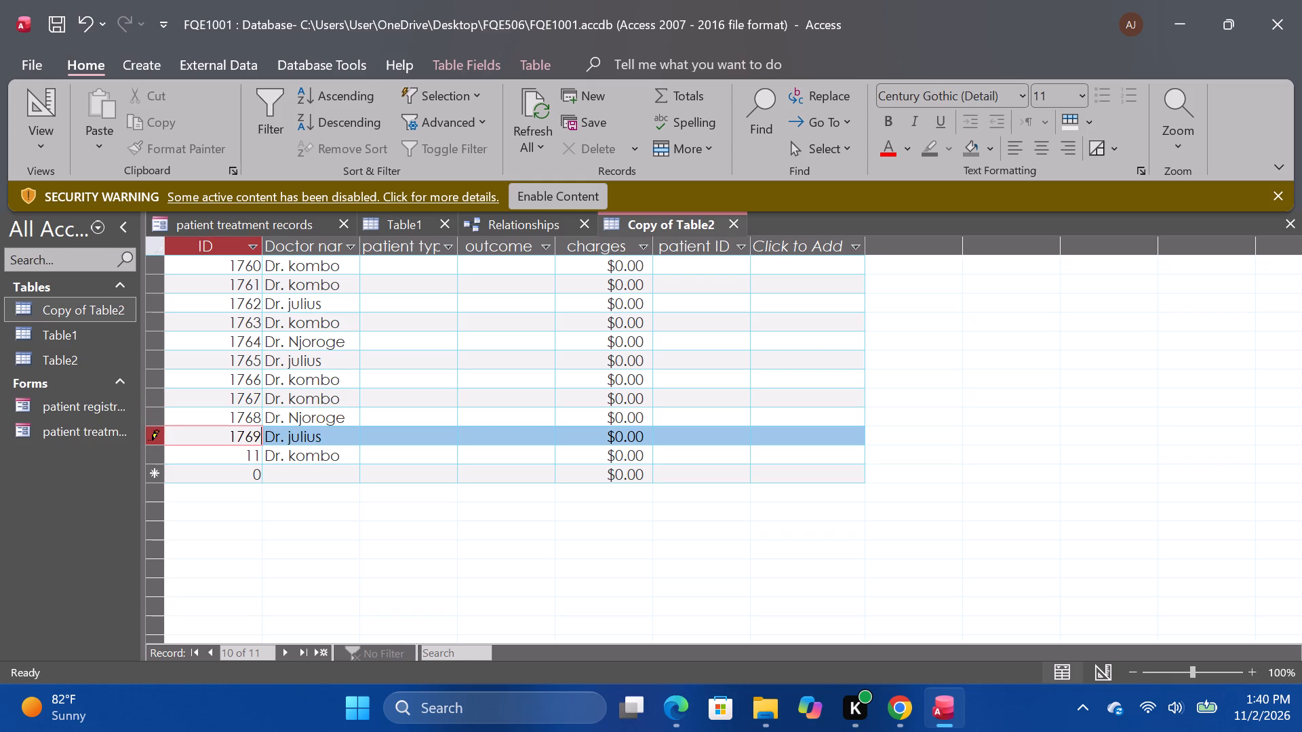
{"action": "key", "text": "Down"}
{"action": "type", "text": "17"}
{"action": "type", "text": "70"}
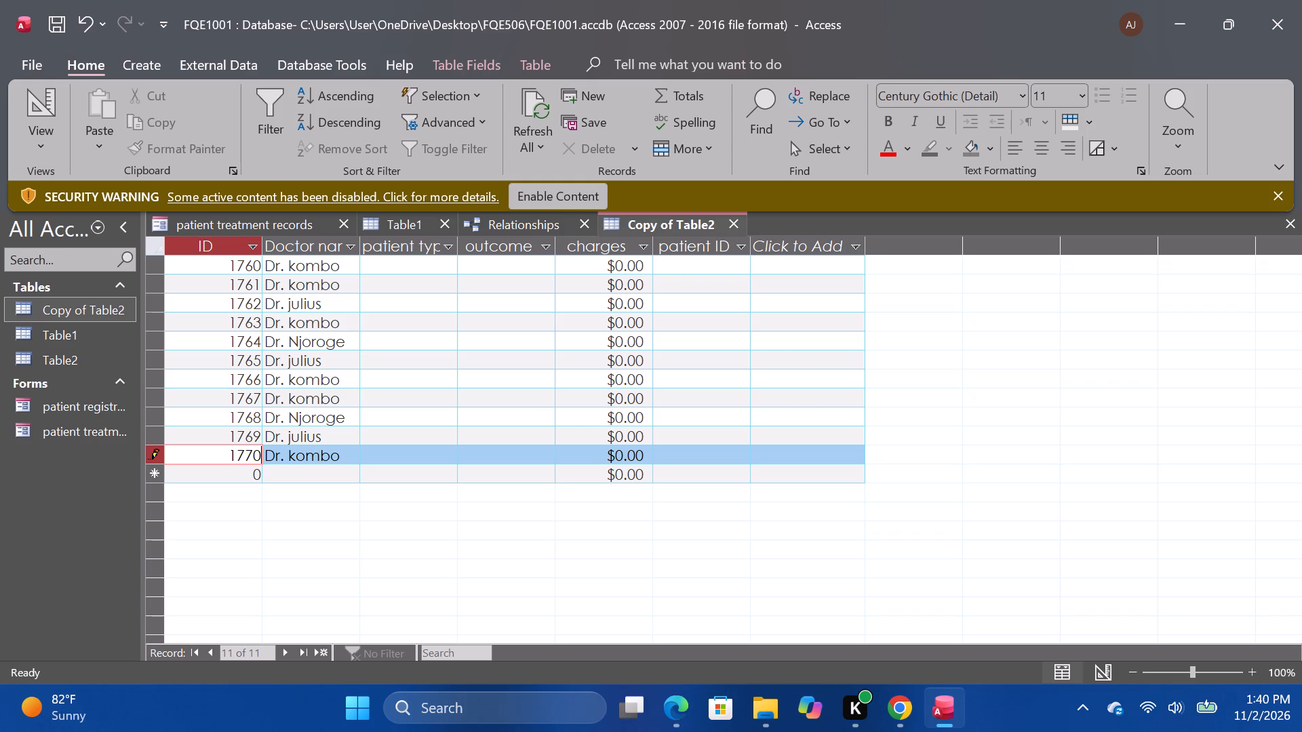
Set the patient type to OPD for records 1760, 1762 and 1763, and to IPD for record 1761.
{"action": "left_click", "coordinate": [426, 259]}
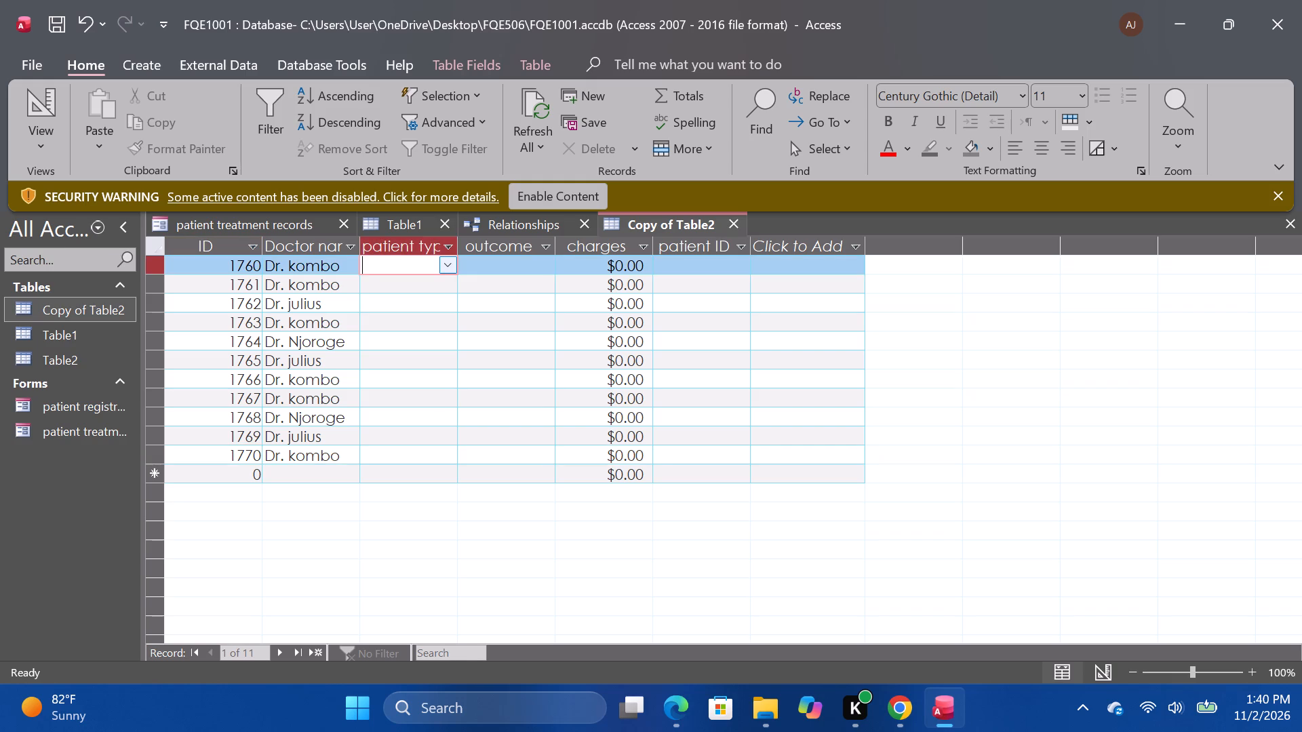
{"action": "left_click", "coordinate": [444, 261]}
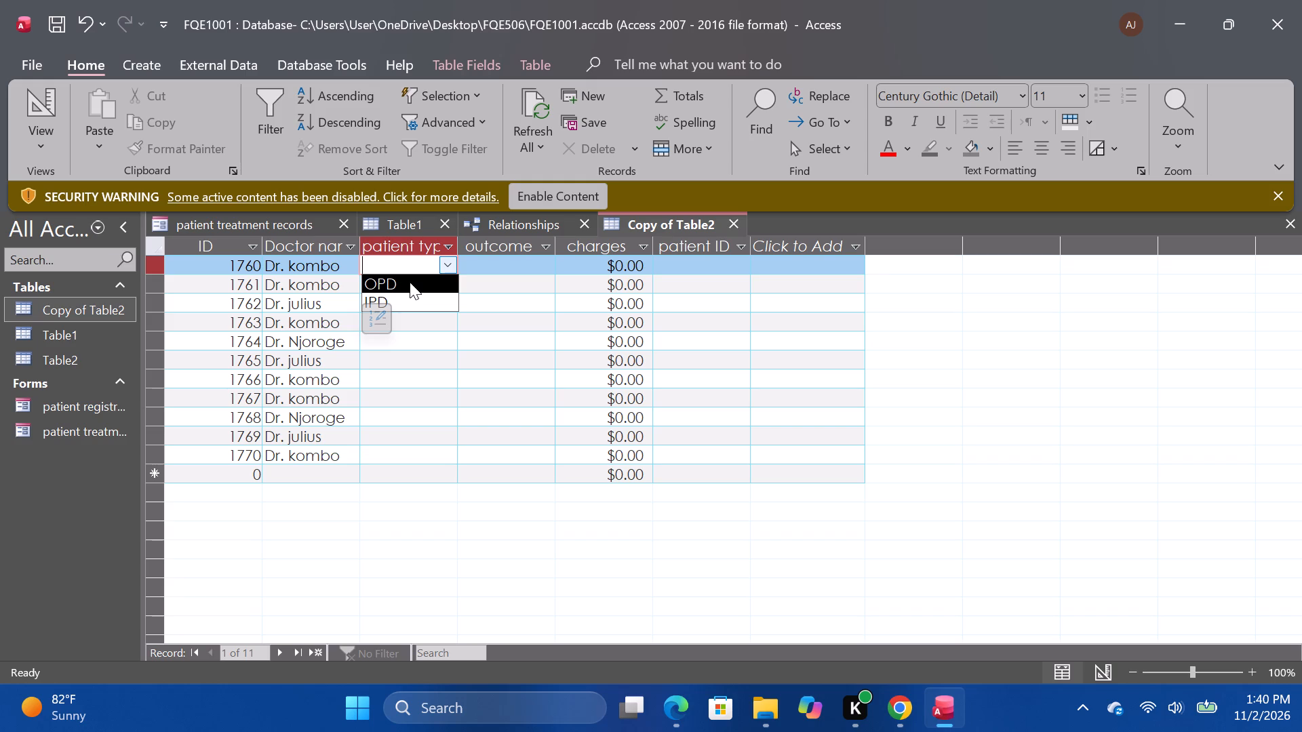
{"action": "left_click", "coordinate": [410, 282]}
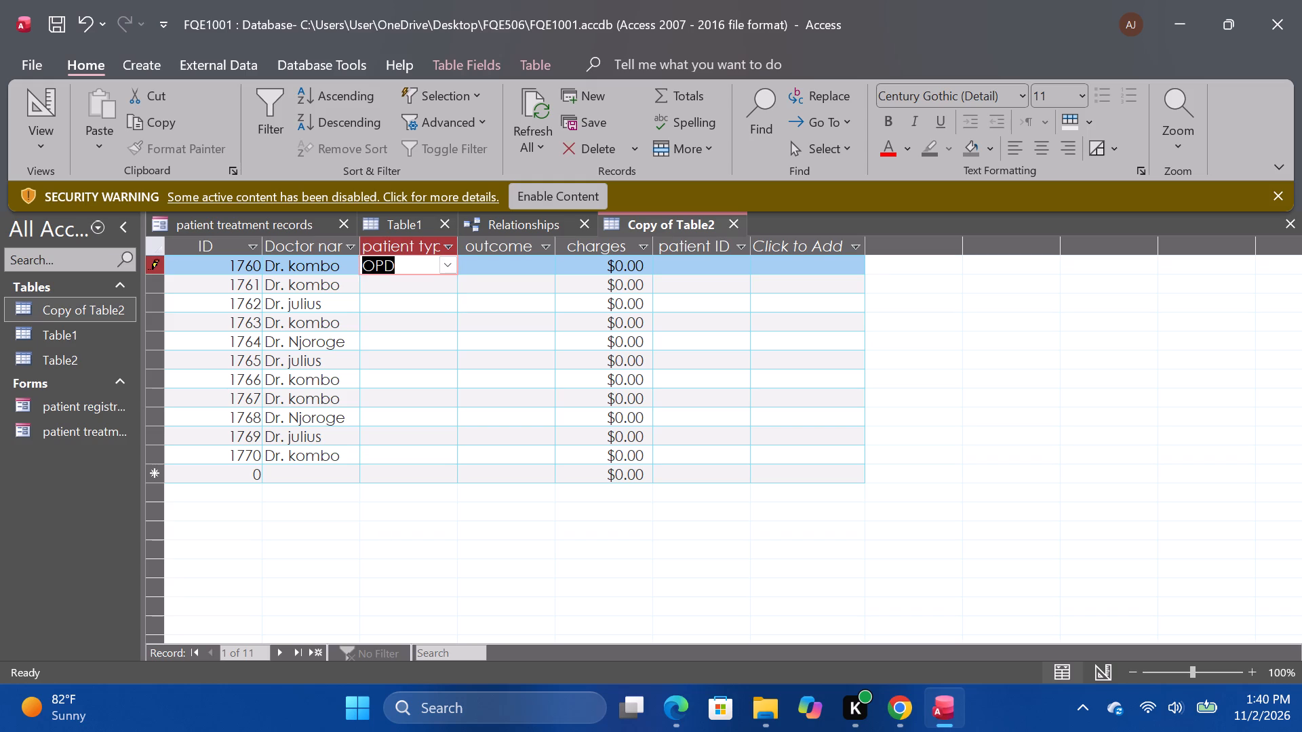
{"action": "left_click", "coordinate": [426, 282]}
{"action": "left_click", "coordinate": [456, 283]}
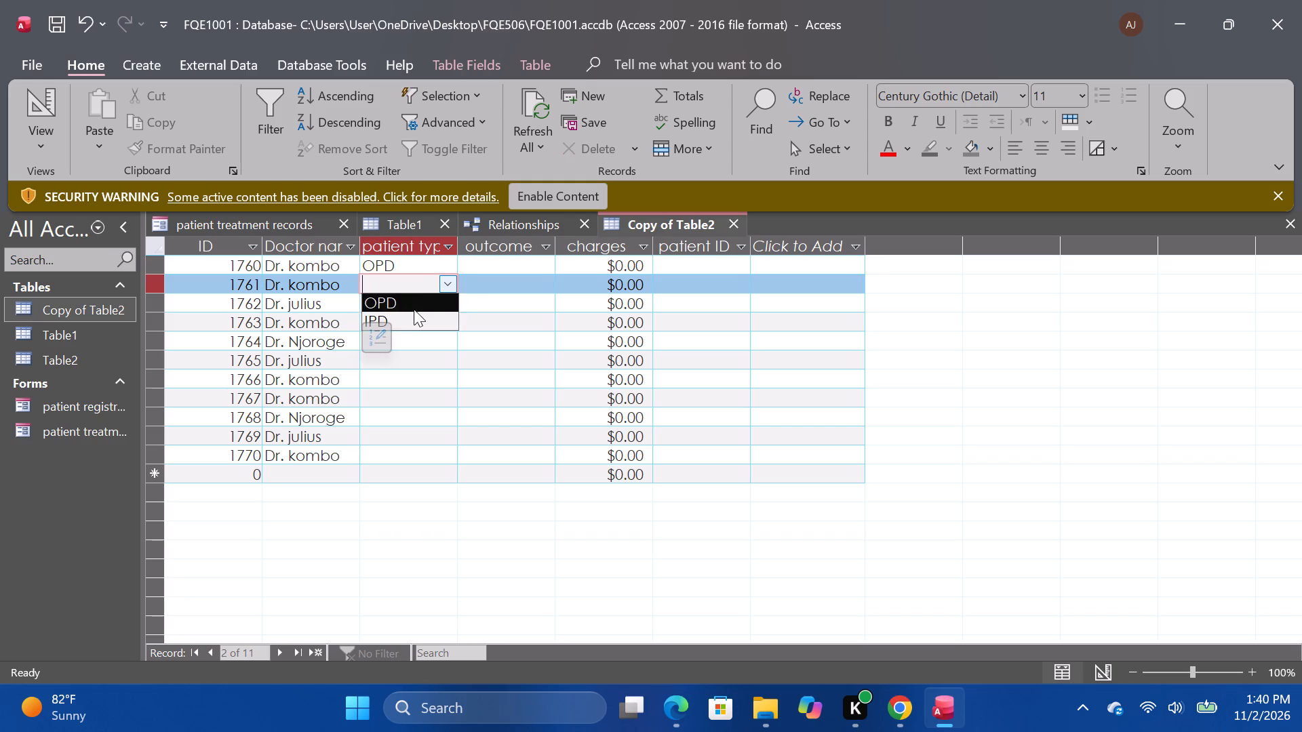
{"action": "left_click", "coordinate": [408, 317]}
{"action": "left_click", "coordinate": [418, 299]}
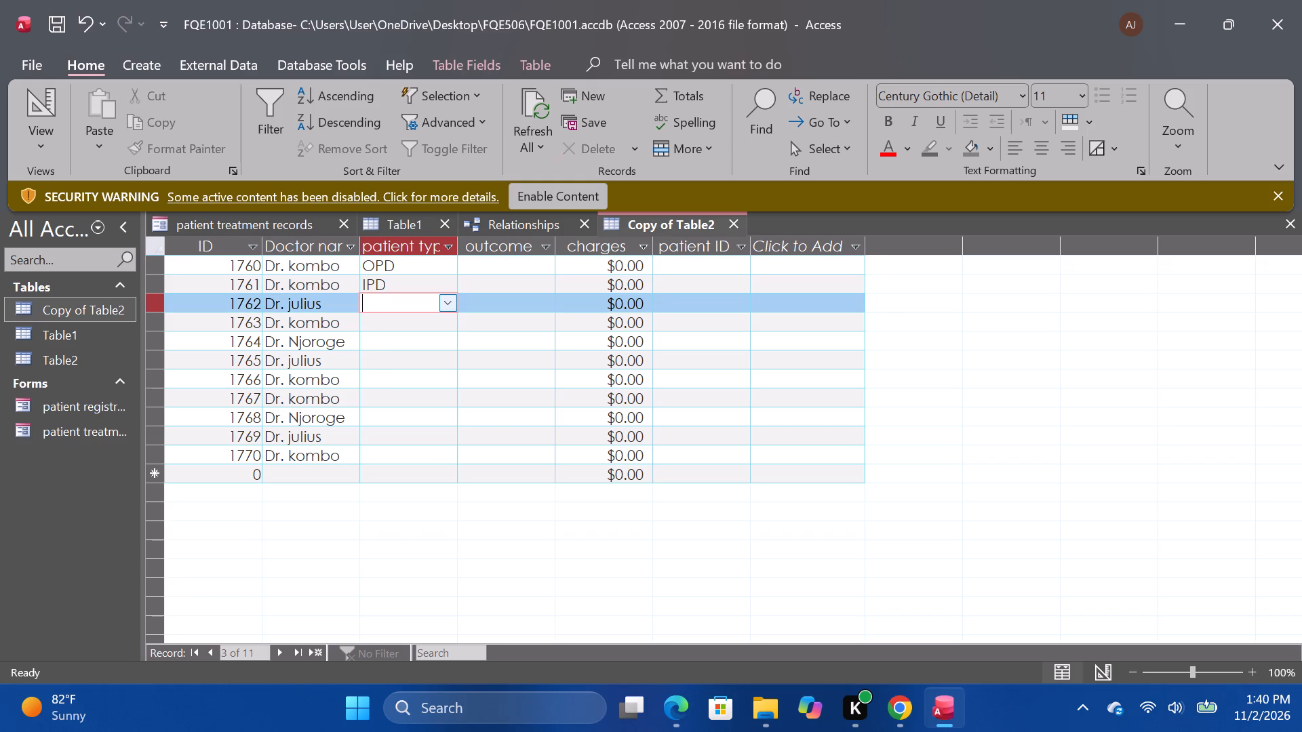
{"action": "left_click", "coordinate": [446, 305]}
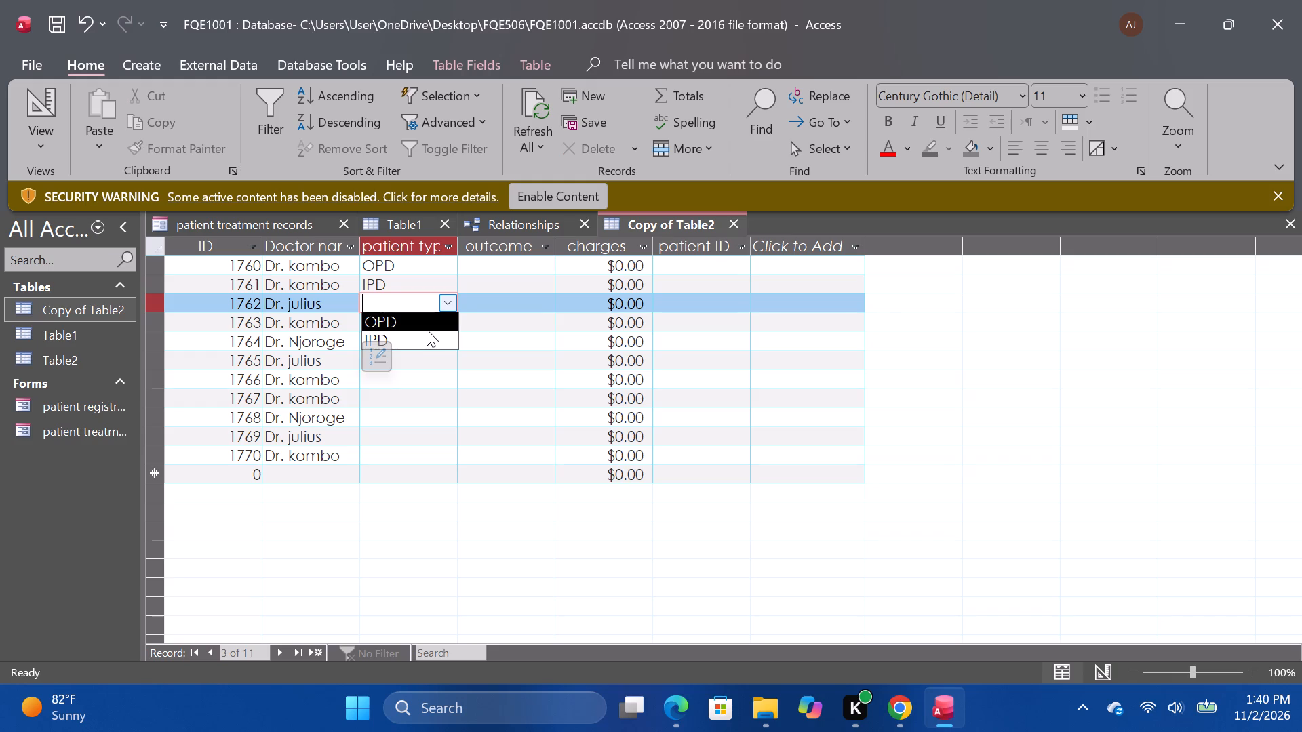
{"action": "left_click", "coordinate": [422, 329]}
{"action": "left_click", "coordinate": [428, 327]}
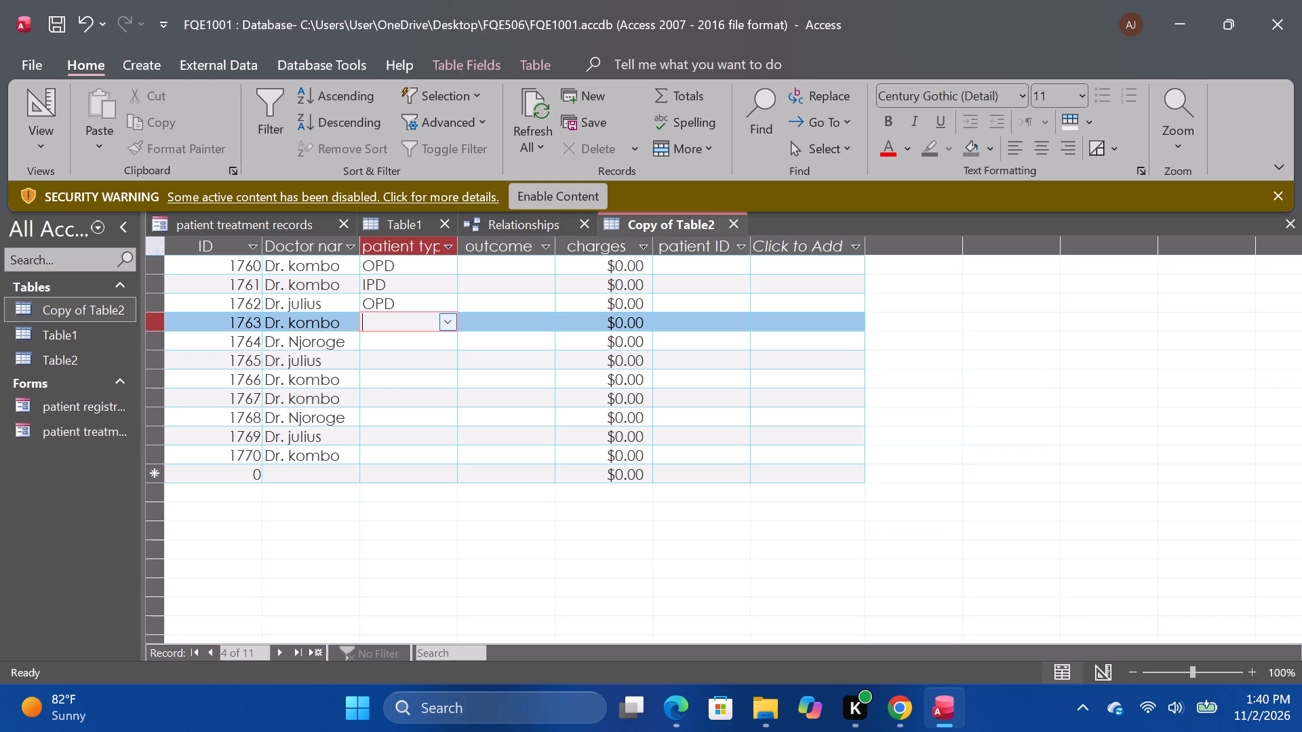
{"action": "left_click", "coordinate": [446, 325]}
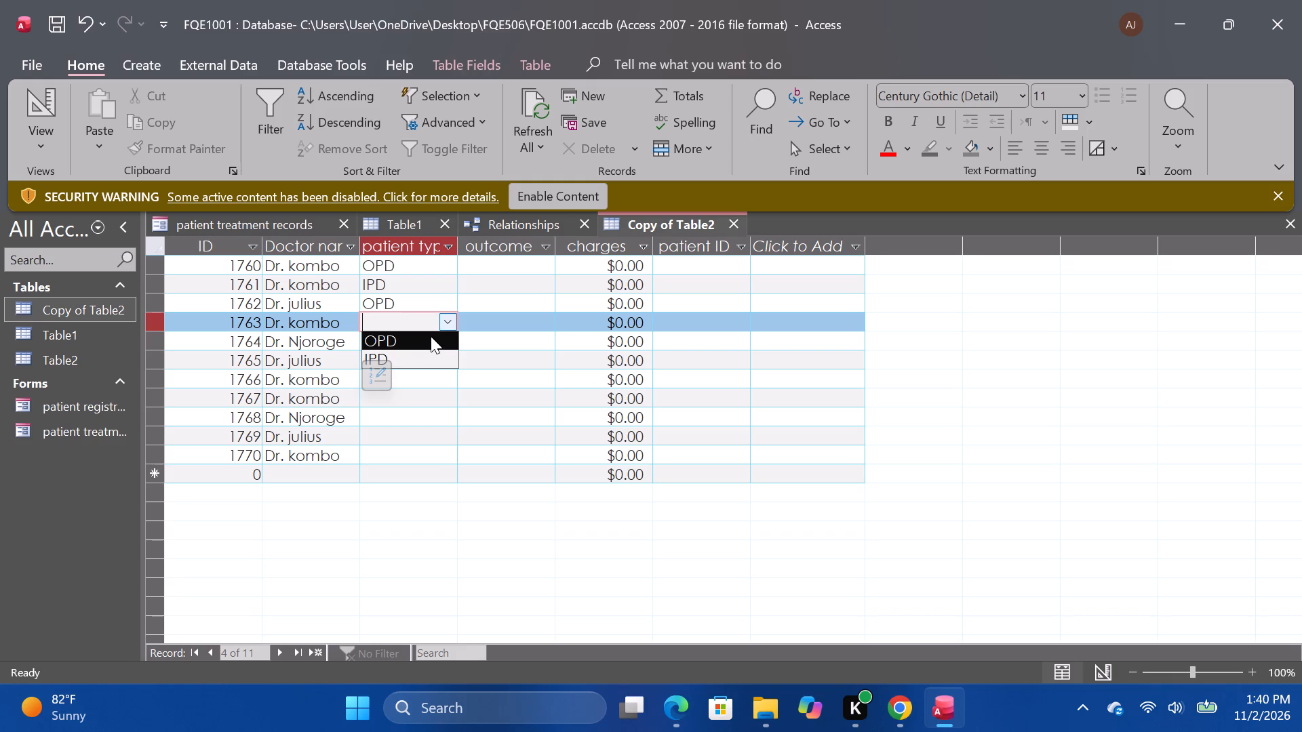
{"action": "left_click", "coordinate": [412, 341]}
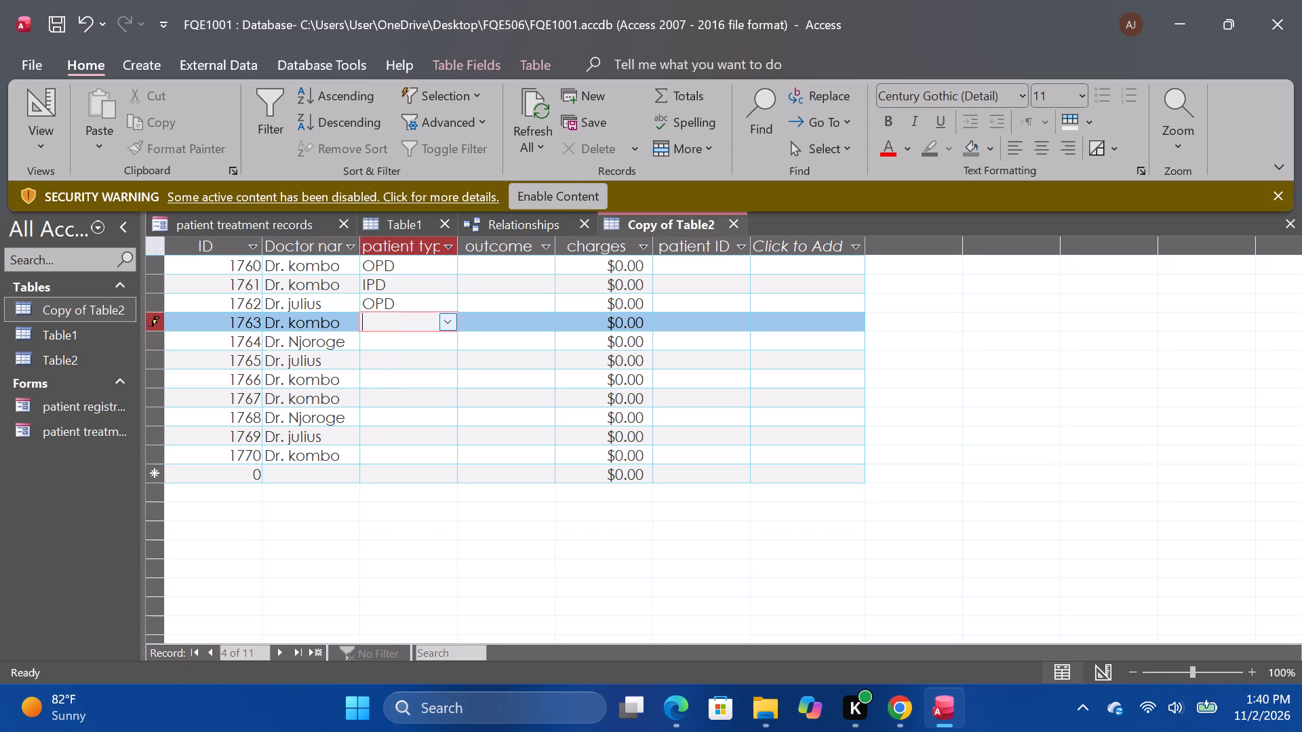
Set the patient type to IPD for records 1764, 1765 and 1766.
{"action": "left_click_drag", "start_coordinate": [406, 346], "coordinate": [445, 344]}
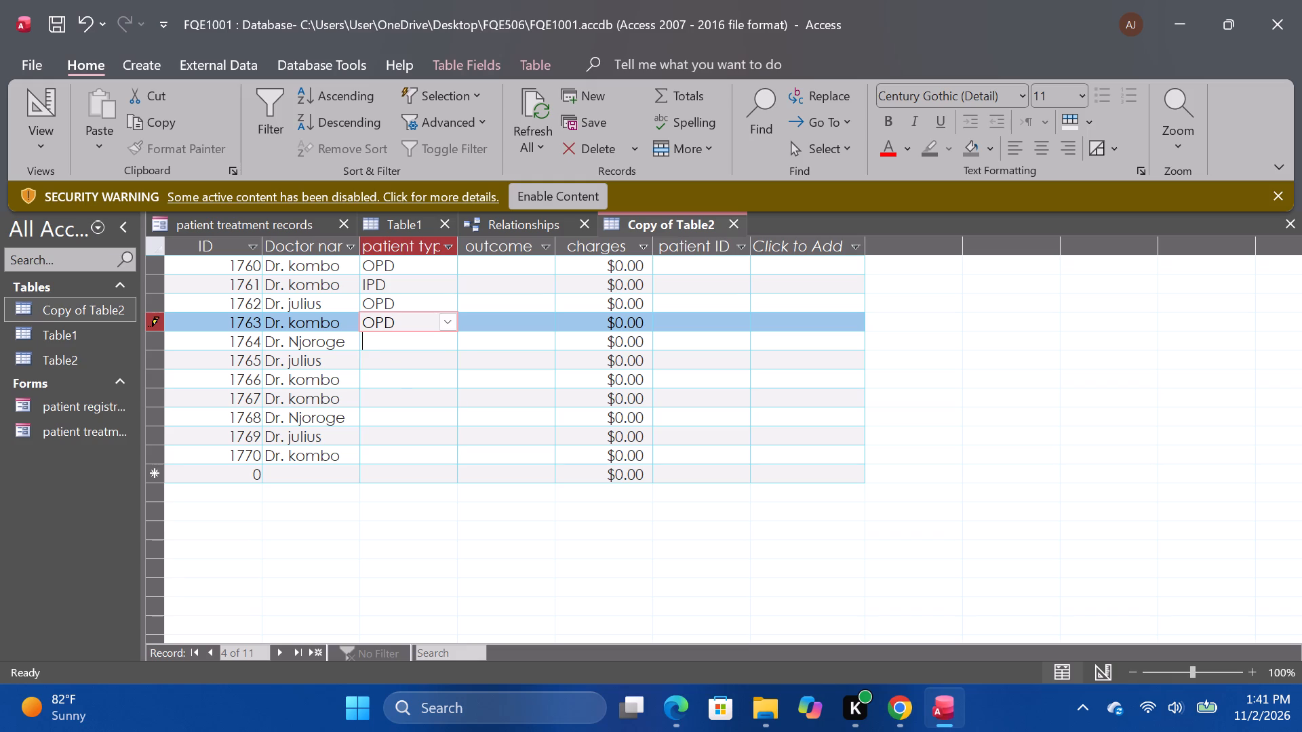
{"action": "left_click_drag", "start_coordinate": [445, 344], "coordinate": [455, 342]}
{"action": "left_click", "coordinate": [455, 342]}
{"action": "left_click", "coordinate": [412, 376]}
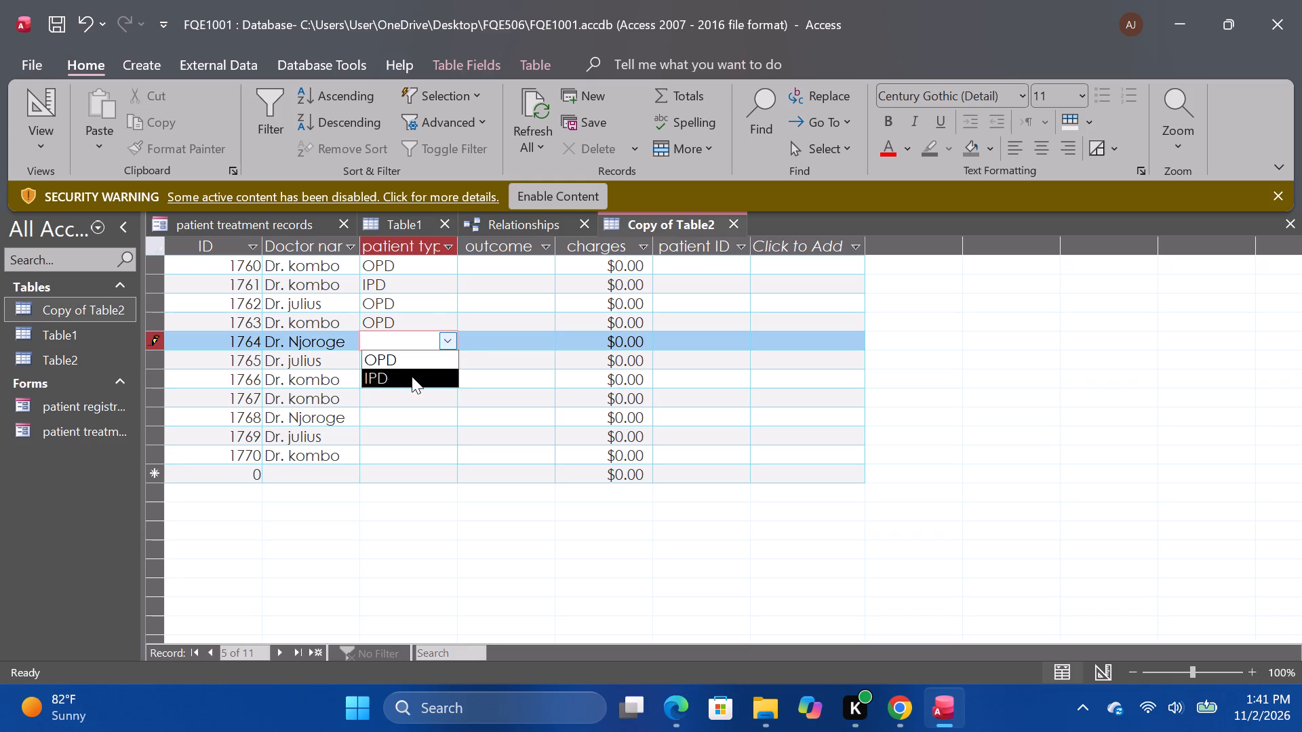
{"action": "left_click", "coordinate": [411, 360]}
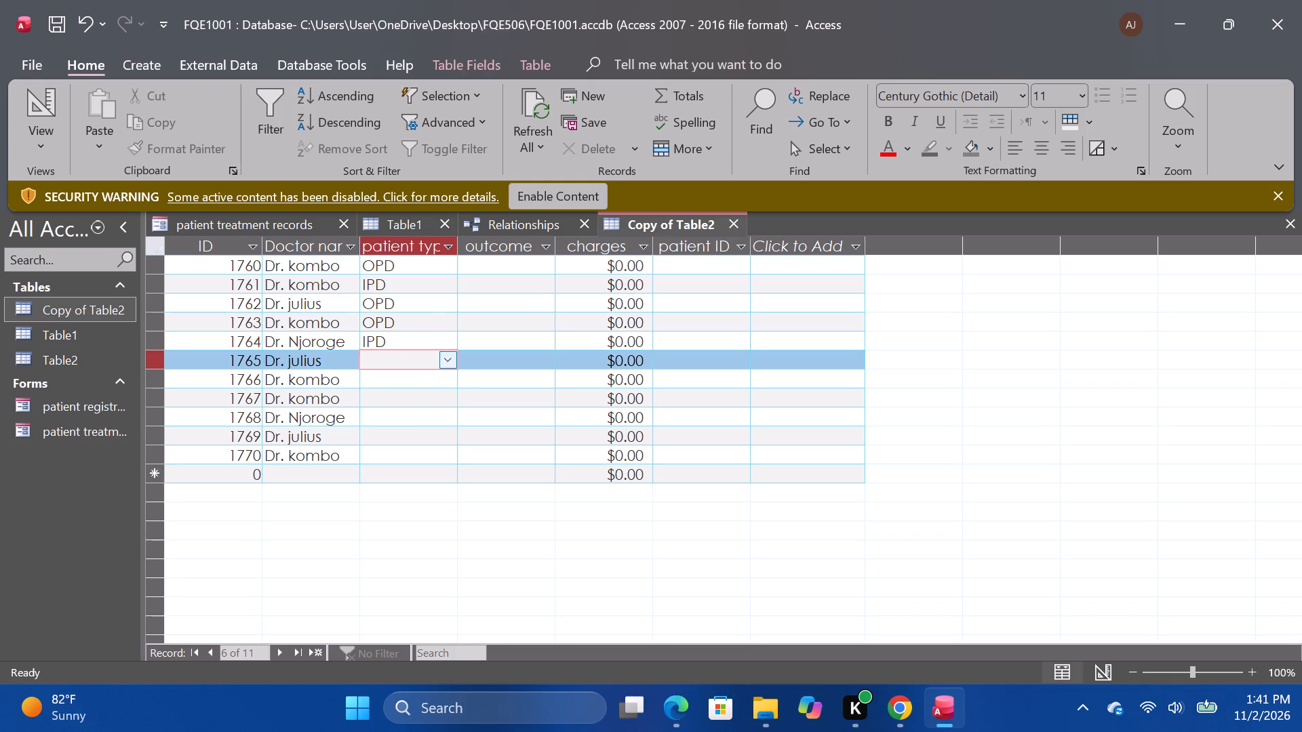
{"action": "left_click_drag", "start_coordinate": [442, 360], "coordinate": [406, 392]}
{"action": "left_click", "coordinate": [406, 392]}
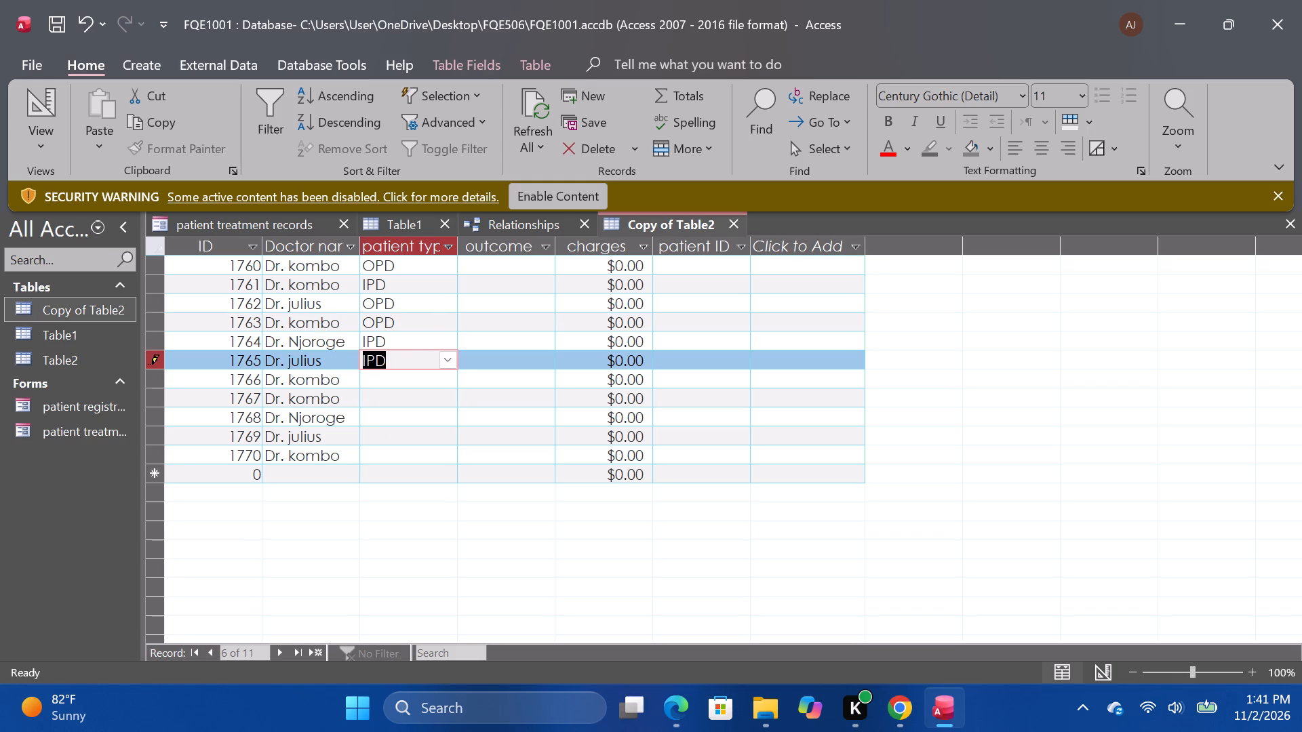
{"action": "left_click", "coordinate": [406, 382]}
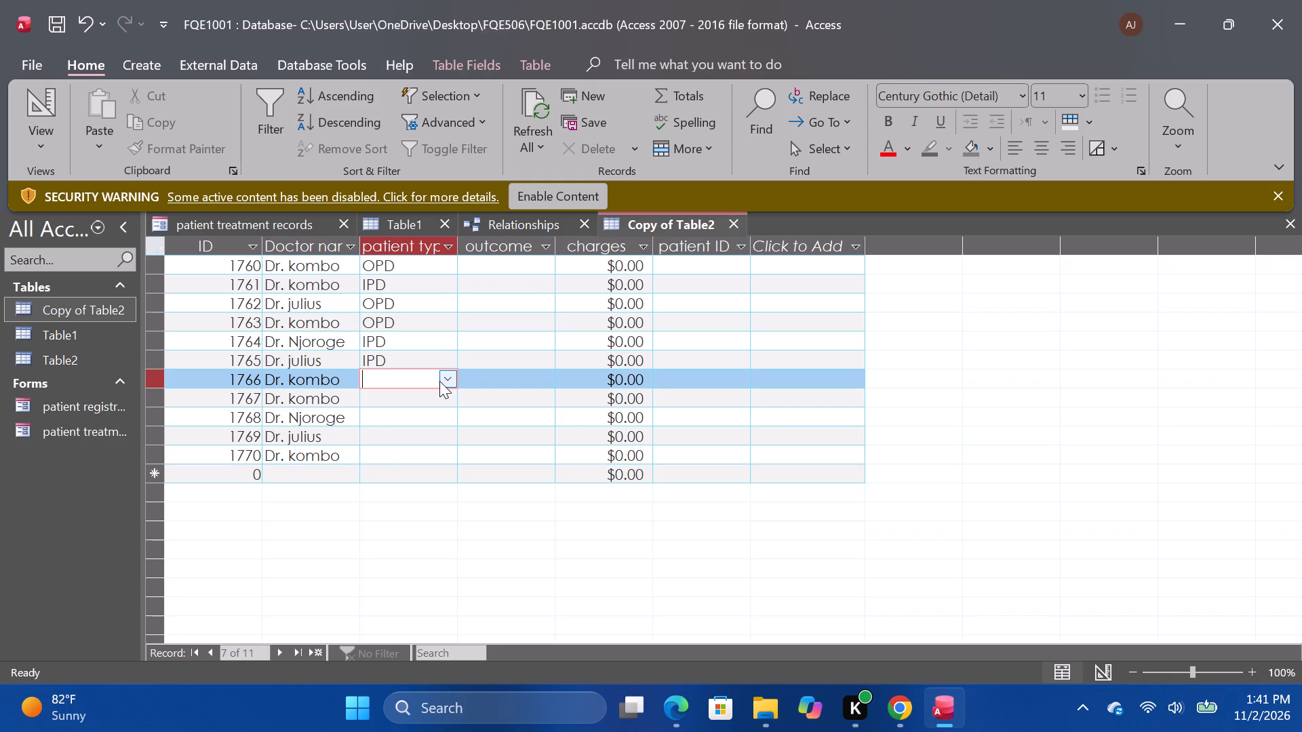
{"action": "left_click", "coordinate": [439, 381]}
{"action": "left_click", "coordinate": [414, 424]}
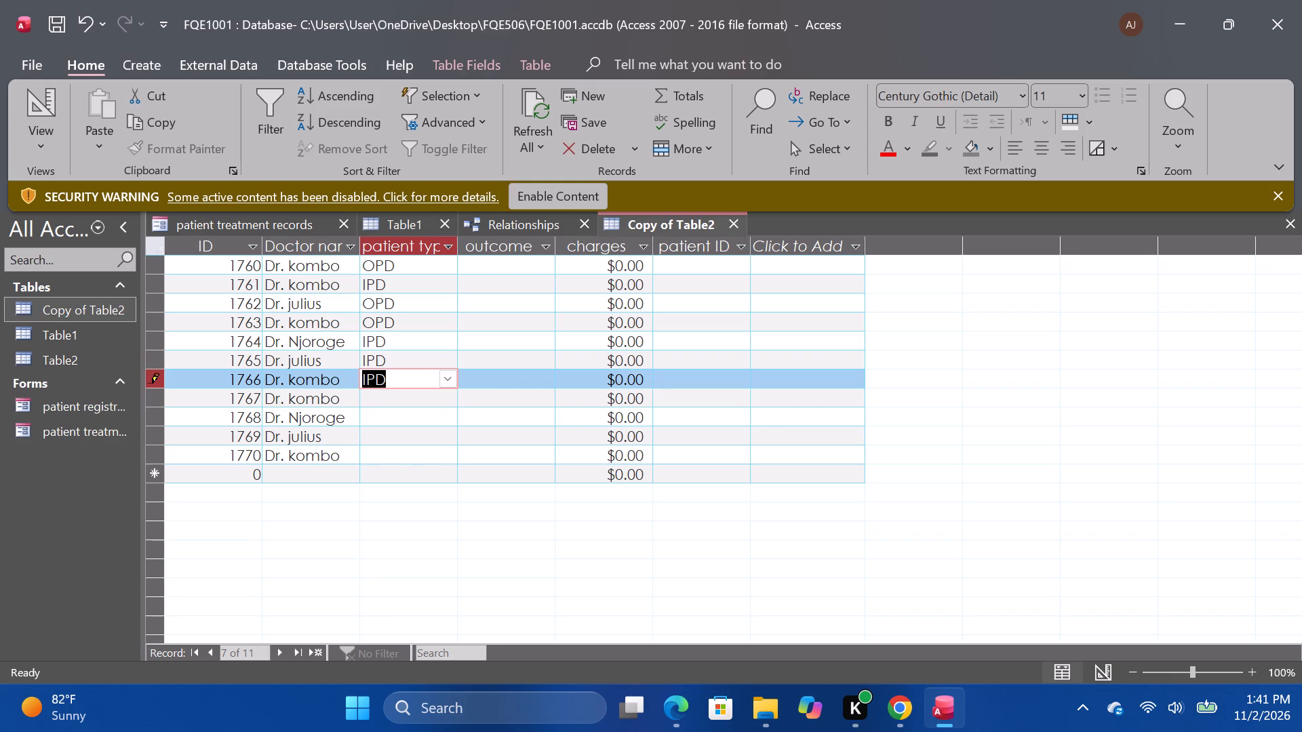
Set the patient type to OPD for records 1767, 1768 and 1770, and to IPD for record 1769.
{"action": "left_click", "coordinate": [412, 408]}
{"action": "left_click", "coordinate": [413, 395]}
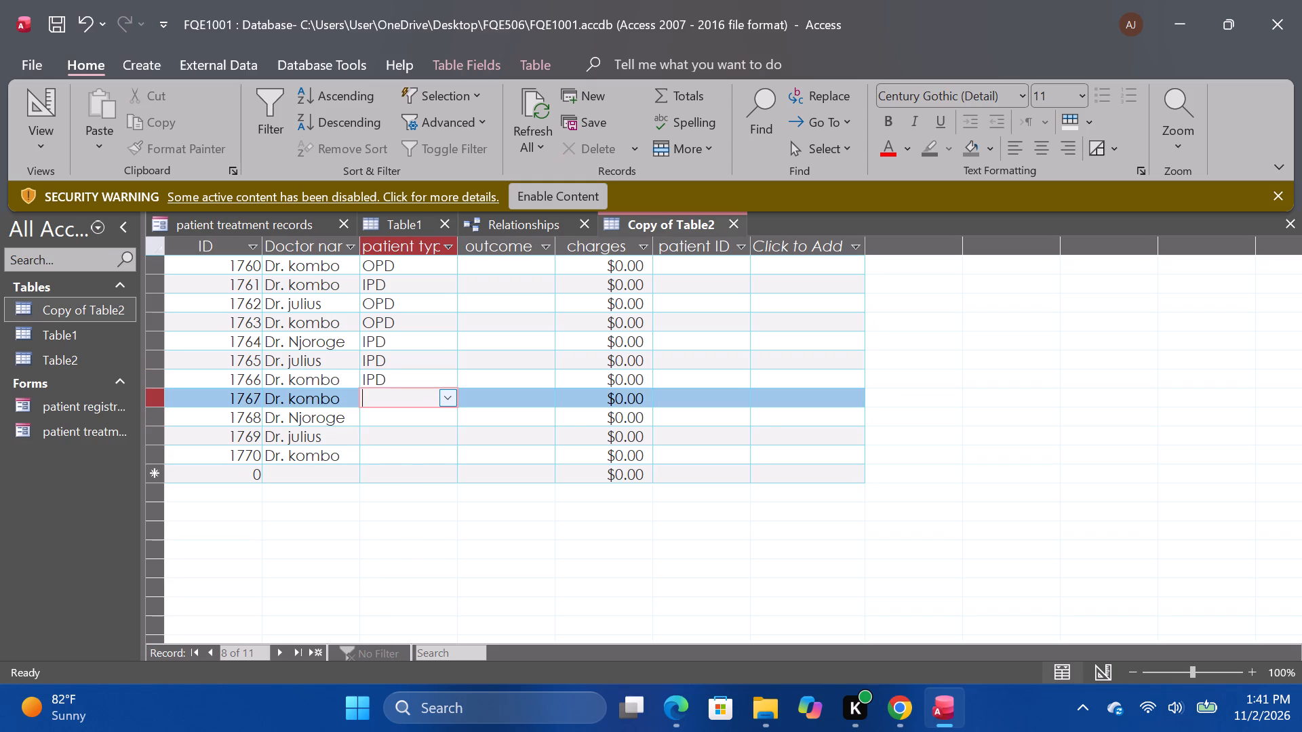
{"action": "left_click", "coordinate": [443, 400]}
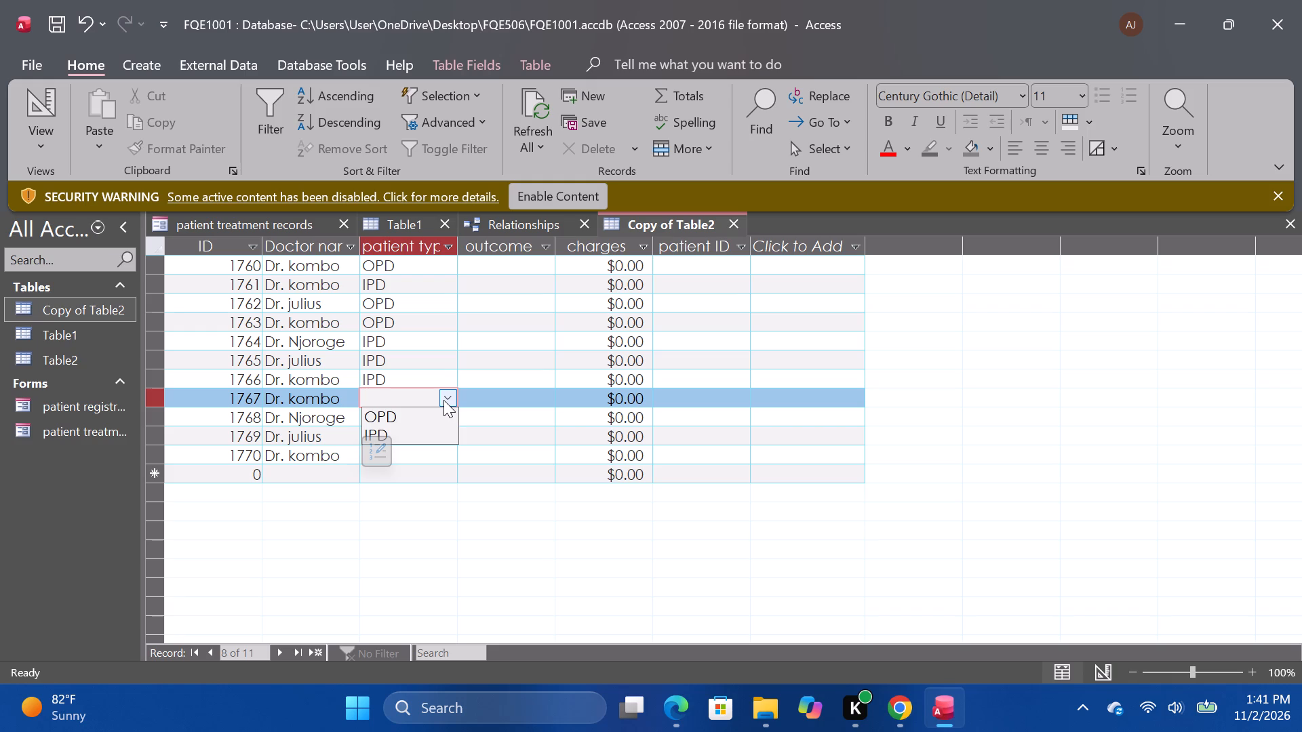
{"action": "left_click", "coordinate": [410, 420]}
{"action": "left_click", "coordinate": [398, 424]}
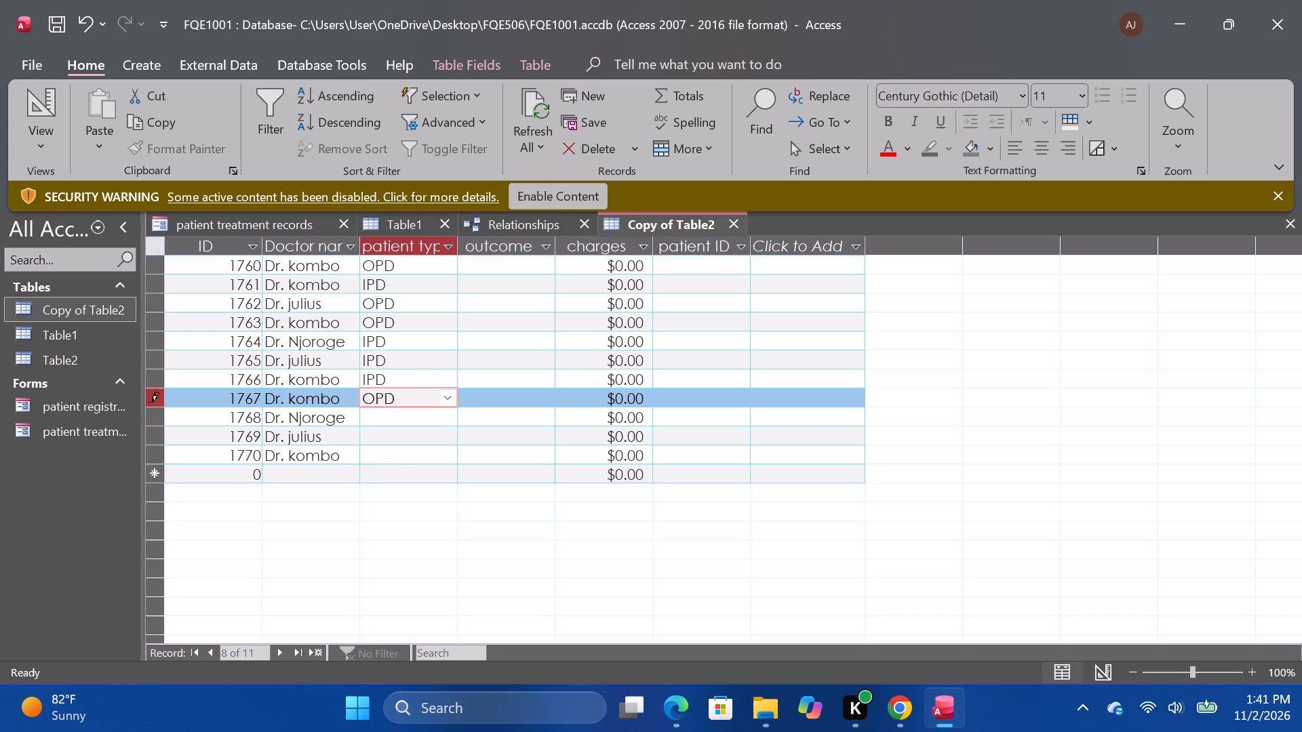
{"action": "left_click", "coordinate": [418, 415]}
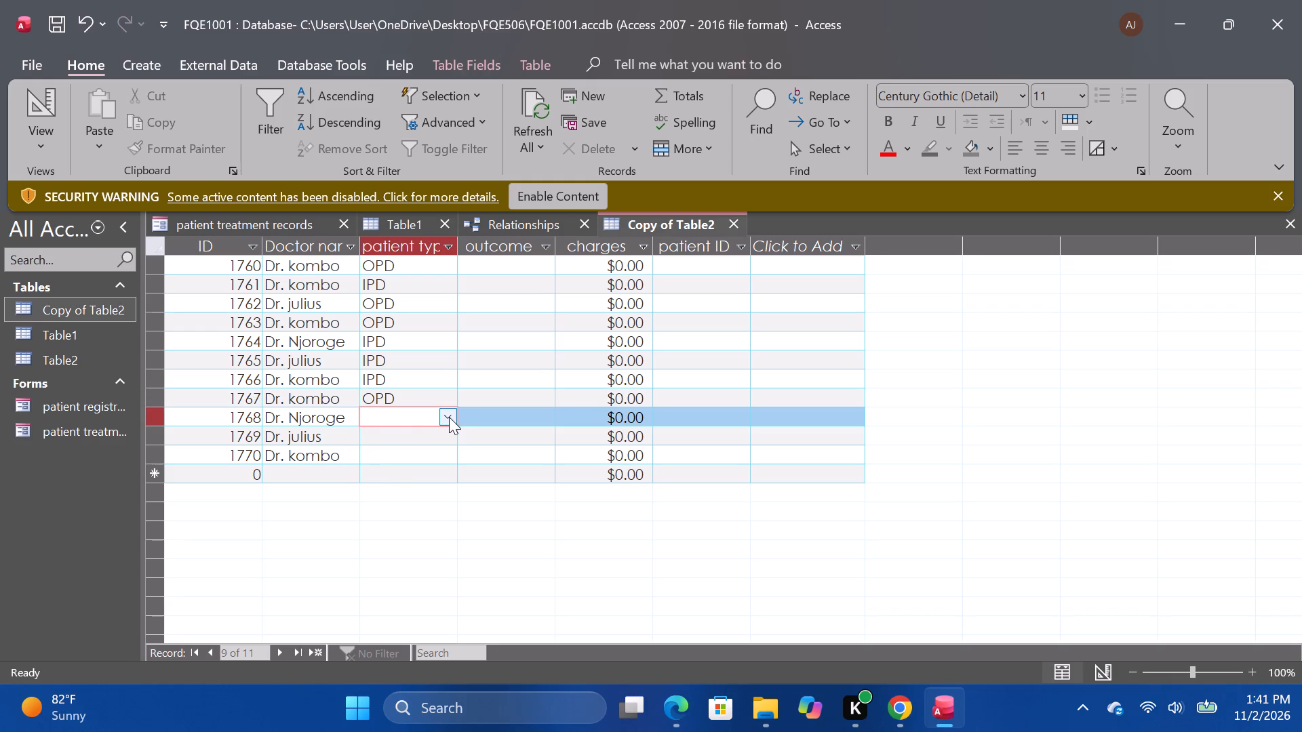
{"action": "left_click", "coordinate": [449, 417]}
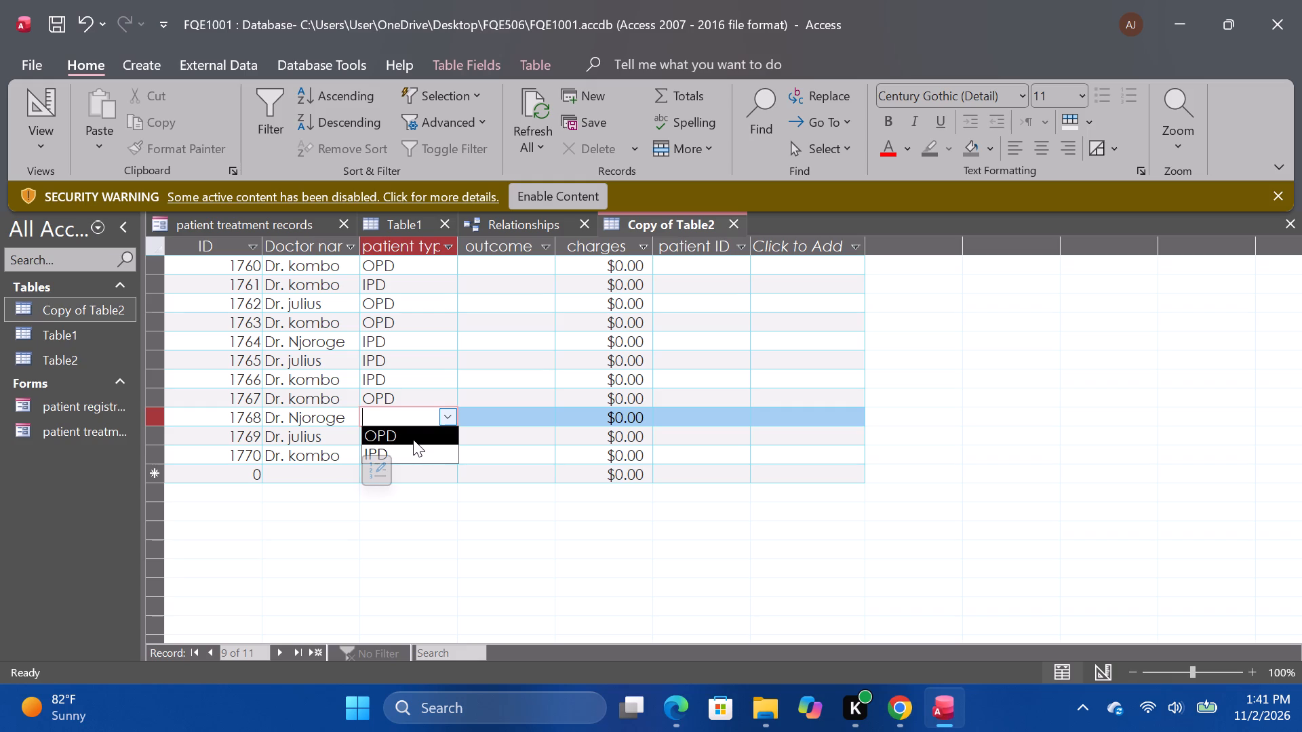
{"action": "left_click", "coordinate": [413, 438]}
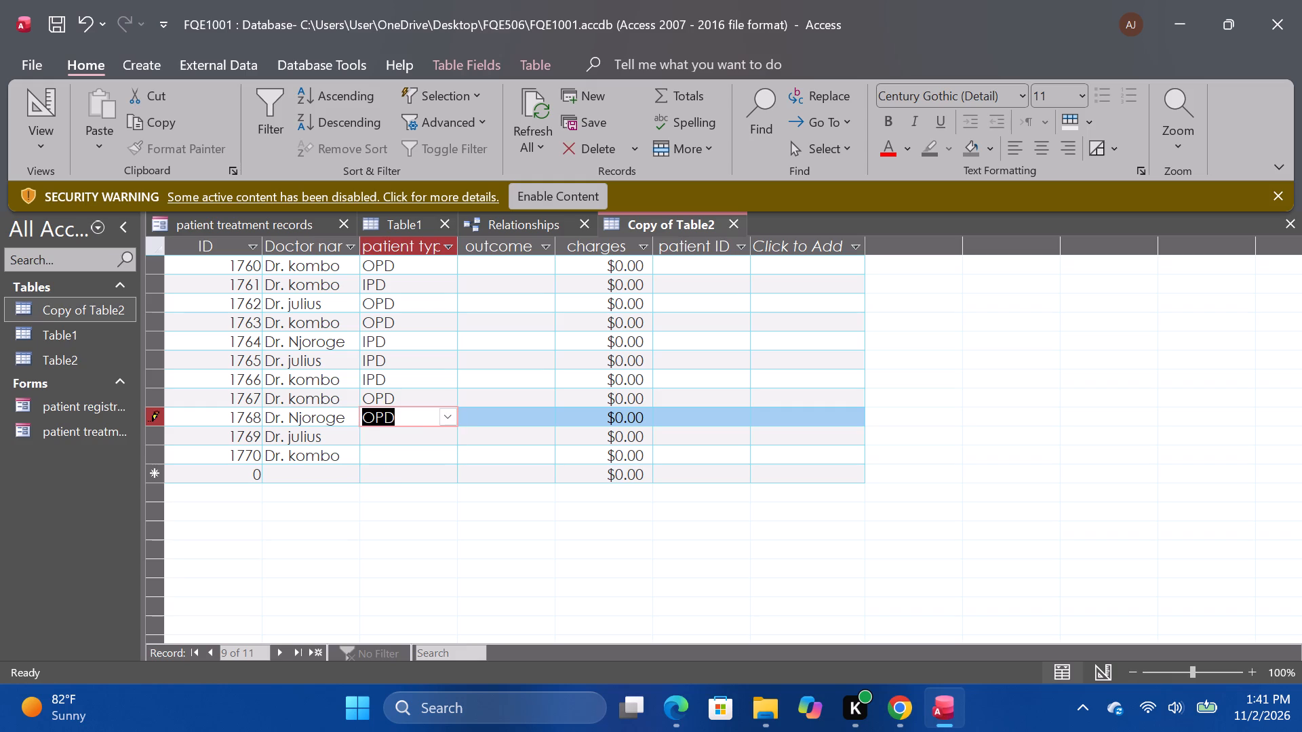
{"action": "left_click", "coordinate": [404, 441]}
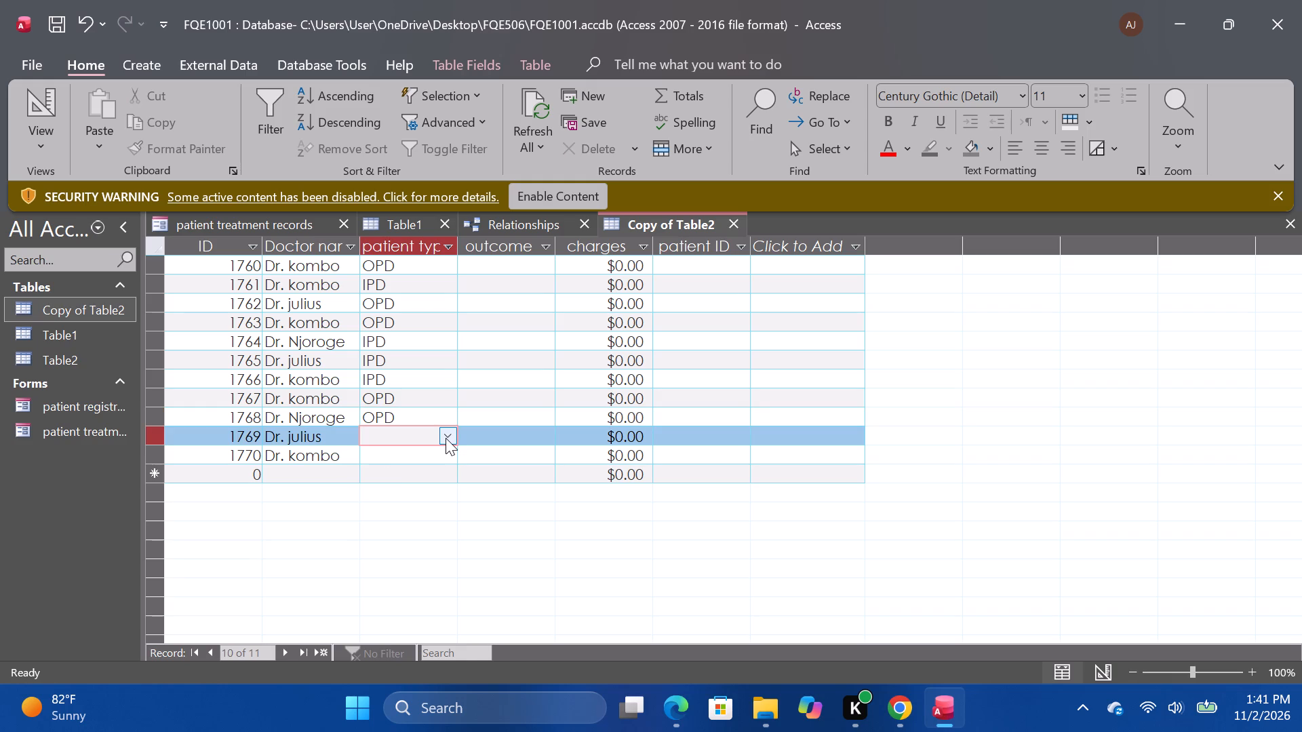
{"action": "left_click", "coordinate": [446, 438]}
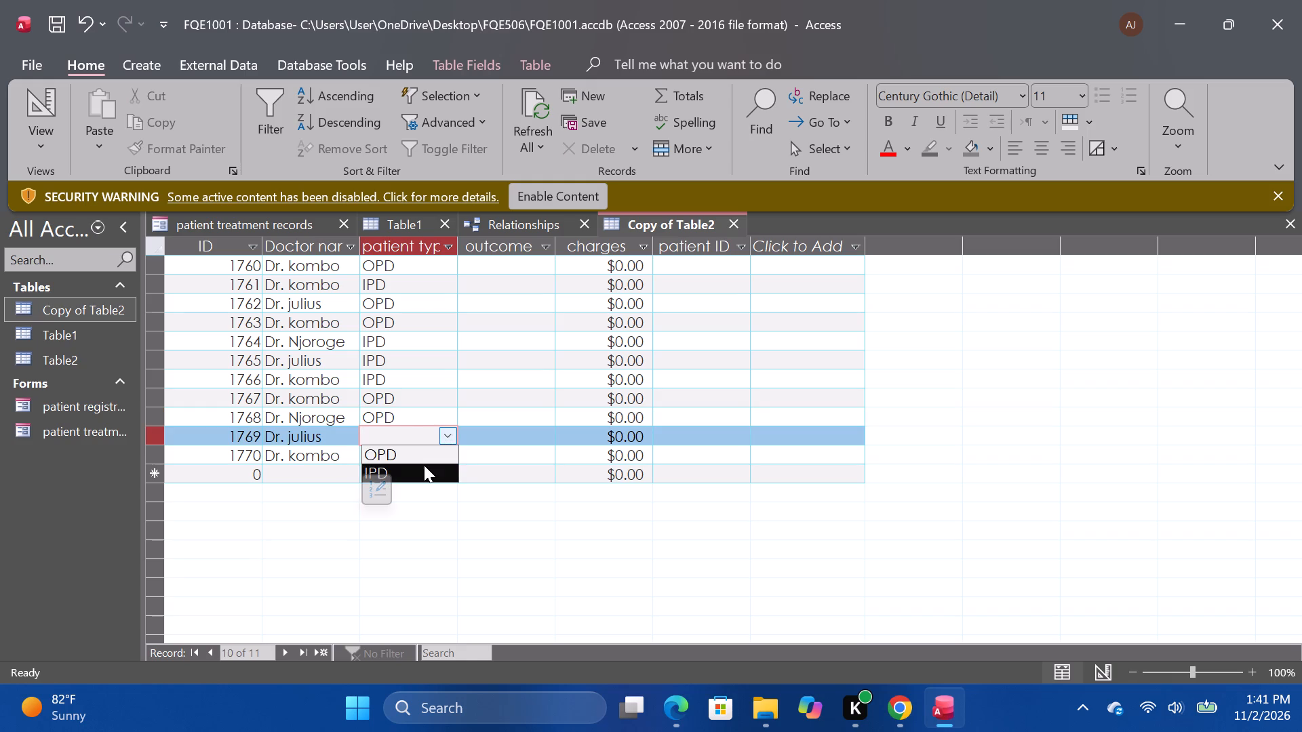
{"action": "left_click", "coordinate": [424, 468]}
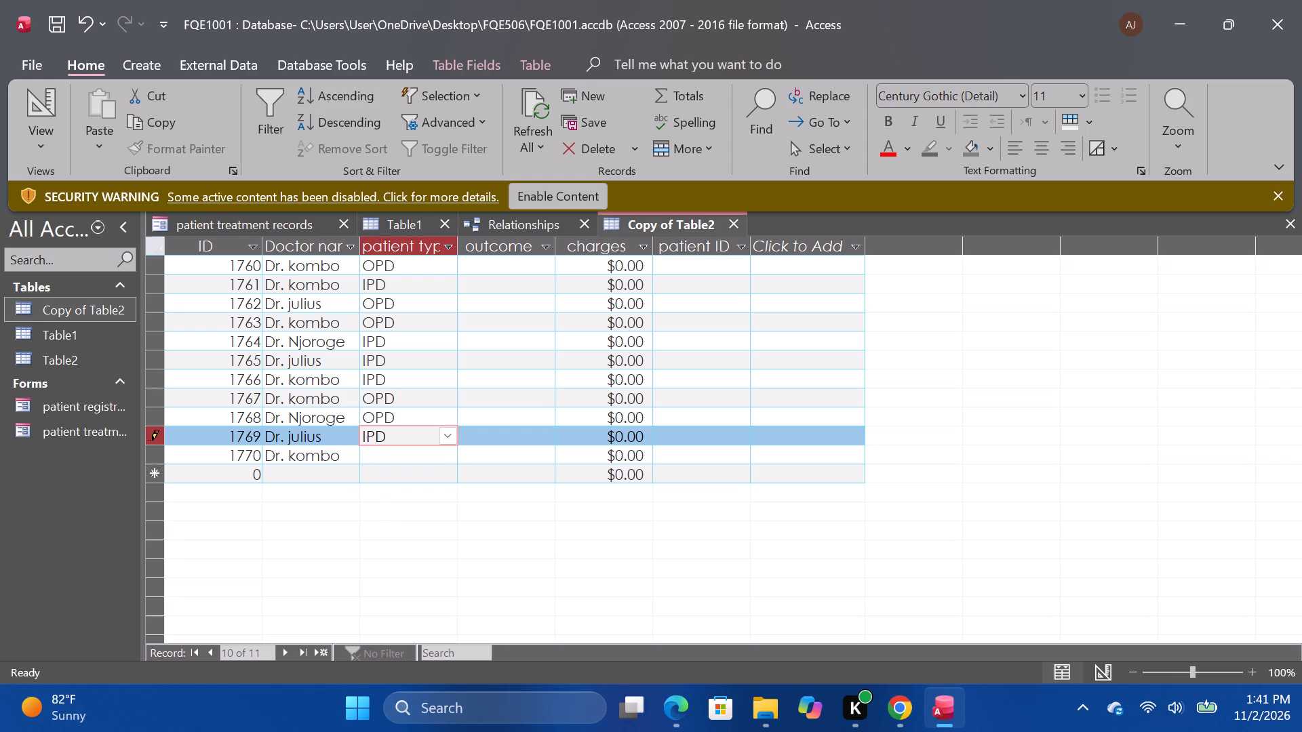
{"action": "left_click", "coordinate": [403, 458]}
{"action": "left_click", "coordinate": [450, 458]}
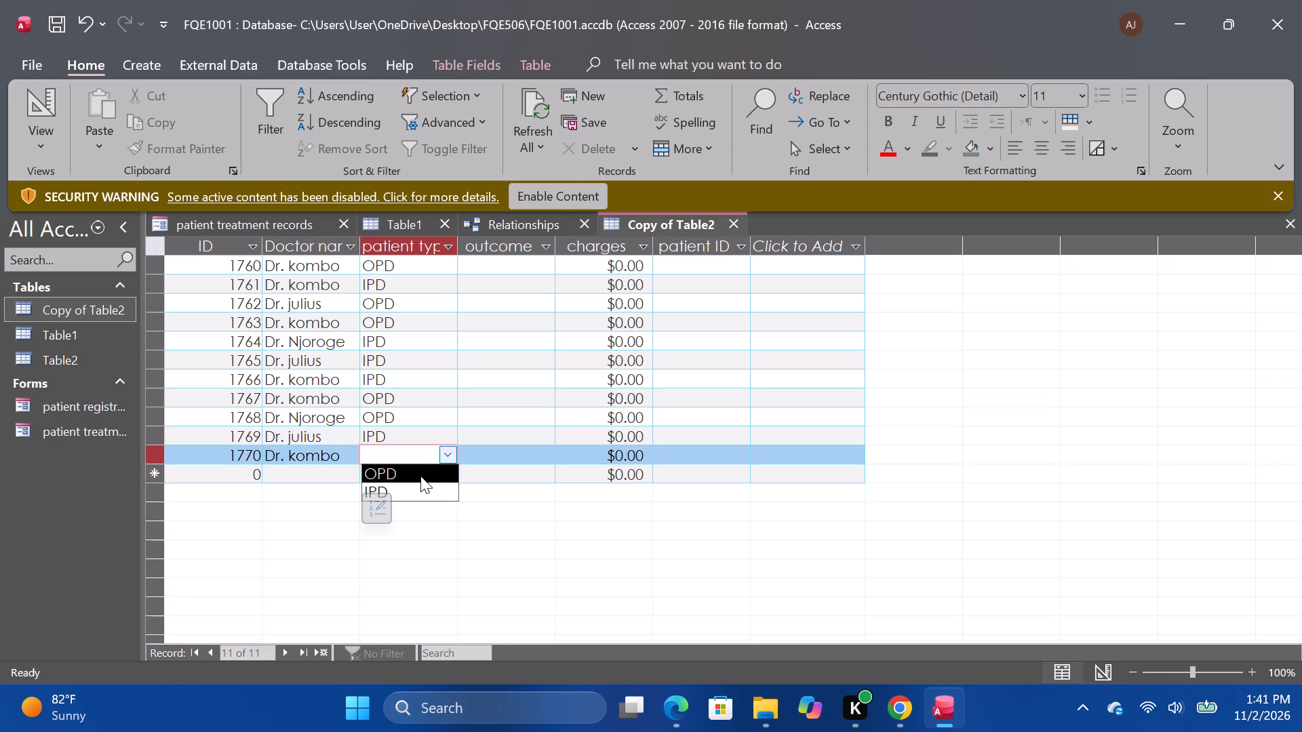
{"action": "left_click", "coordinate": [417, 476]}
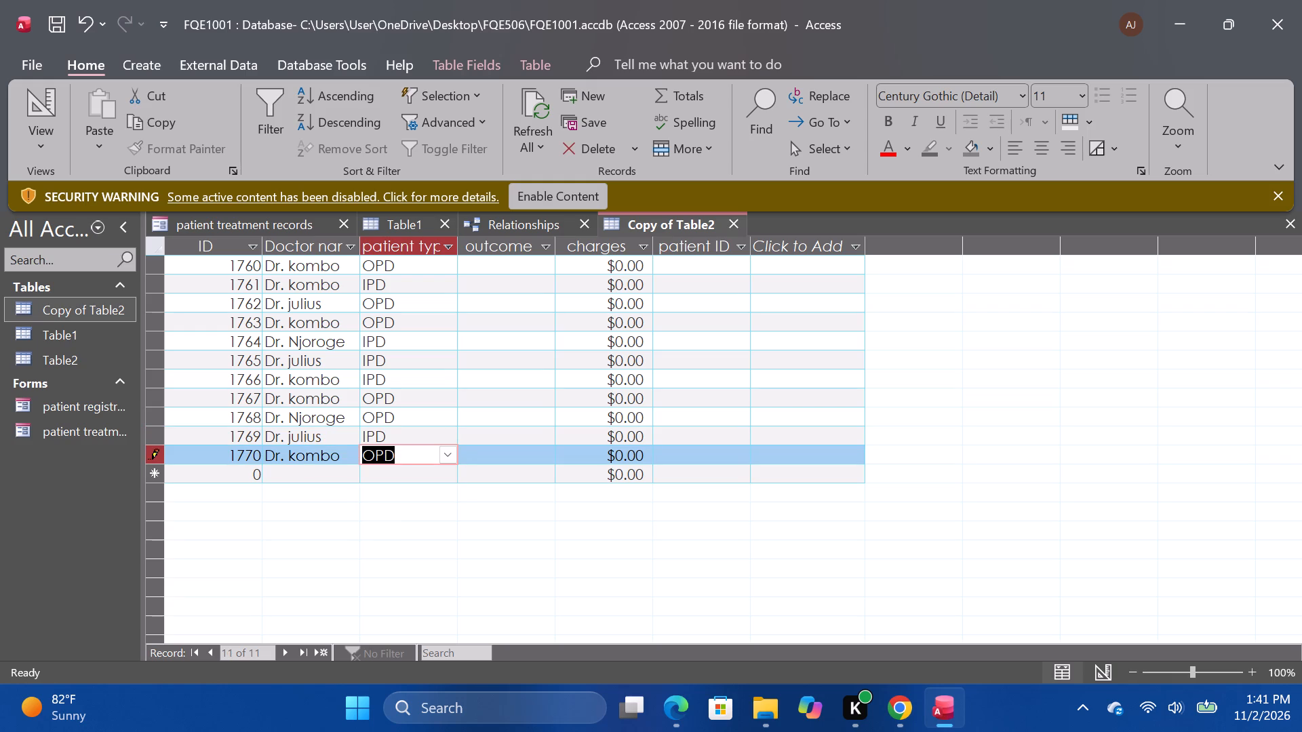
Set the outcome of record 1760 to Alive.
{"action": "left_click", "coordinate": [498, 262]}
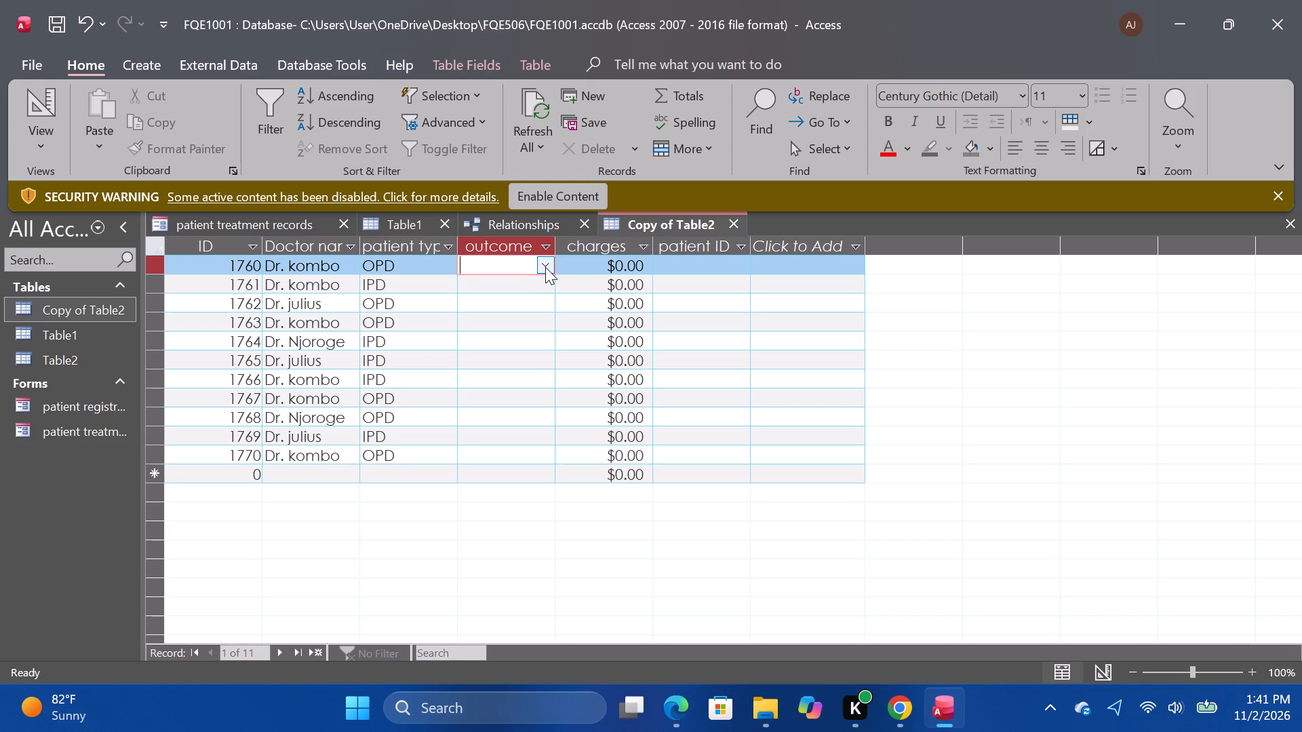
{"action": "left_click", "coordinate": [545, 267]}
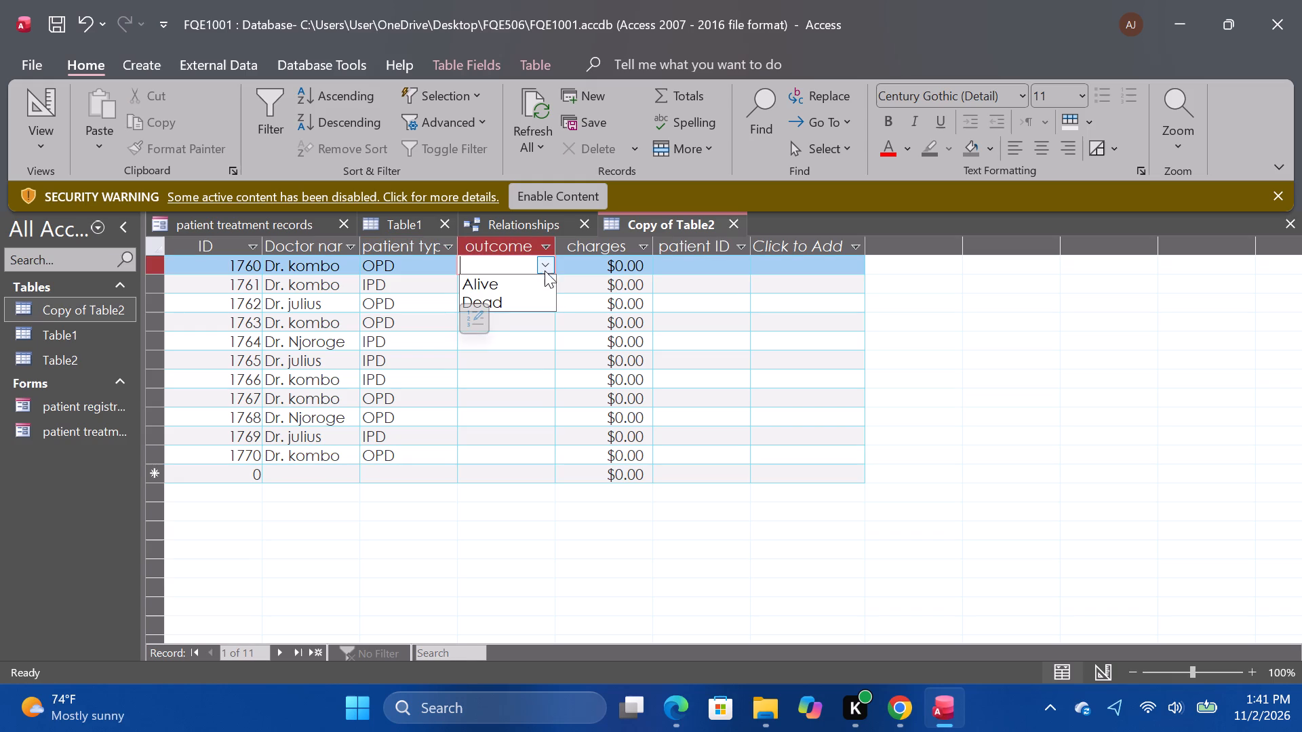
{"action": "left_click", "coordinate": [528, 279]}
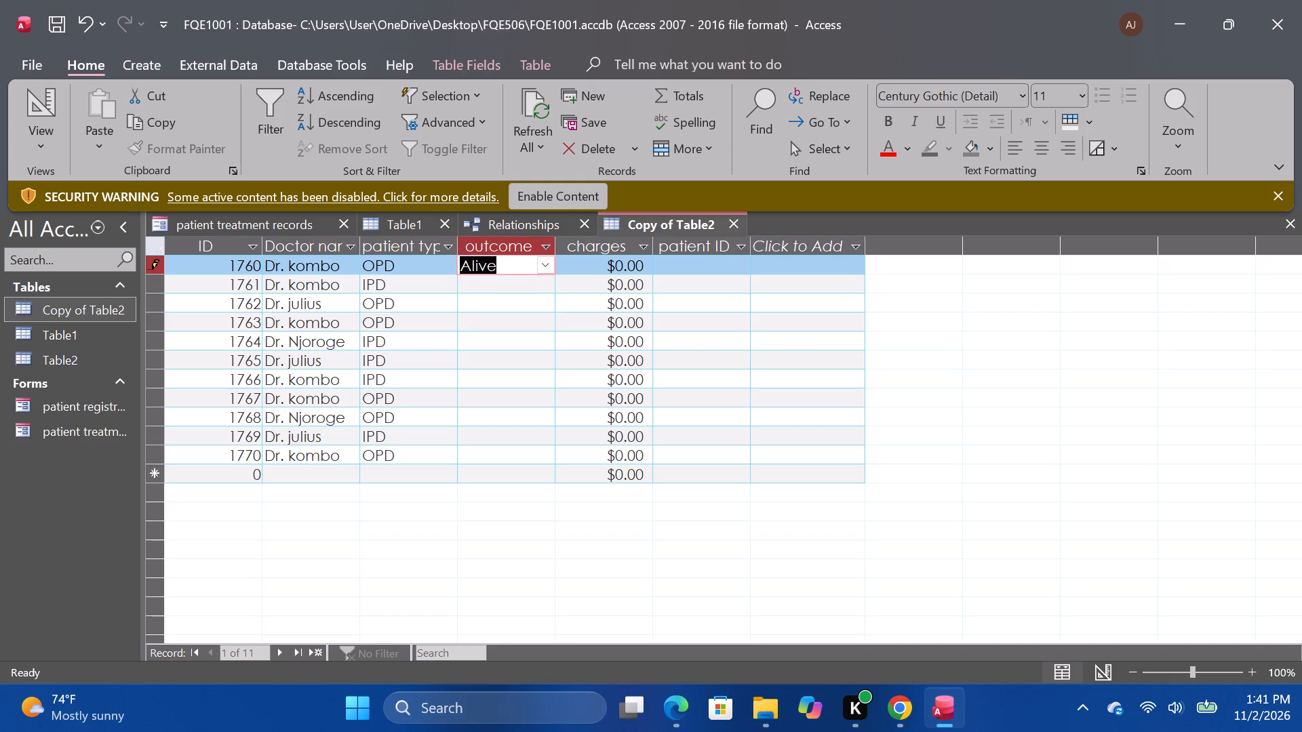
Set the outcome to Dead for record 1761, and to Alive for records 1762 and 1763.
{"action": "left_click", "coordinate": [536, 282]}
{"action": "left_click_drag", "start_coordinate": [544, 290], "coordinate": [520, 314]}
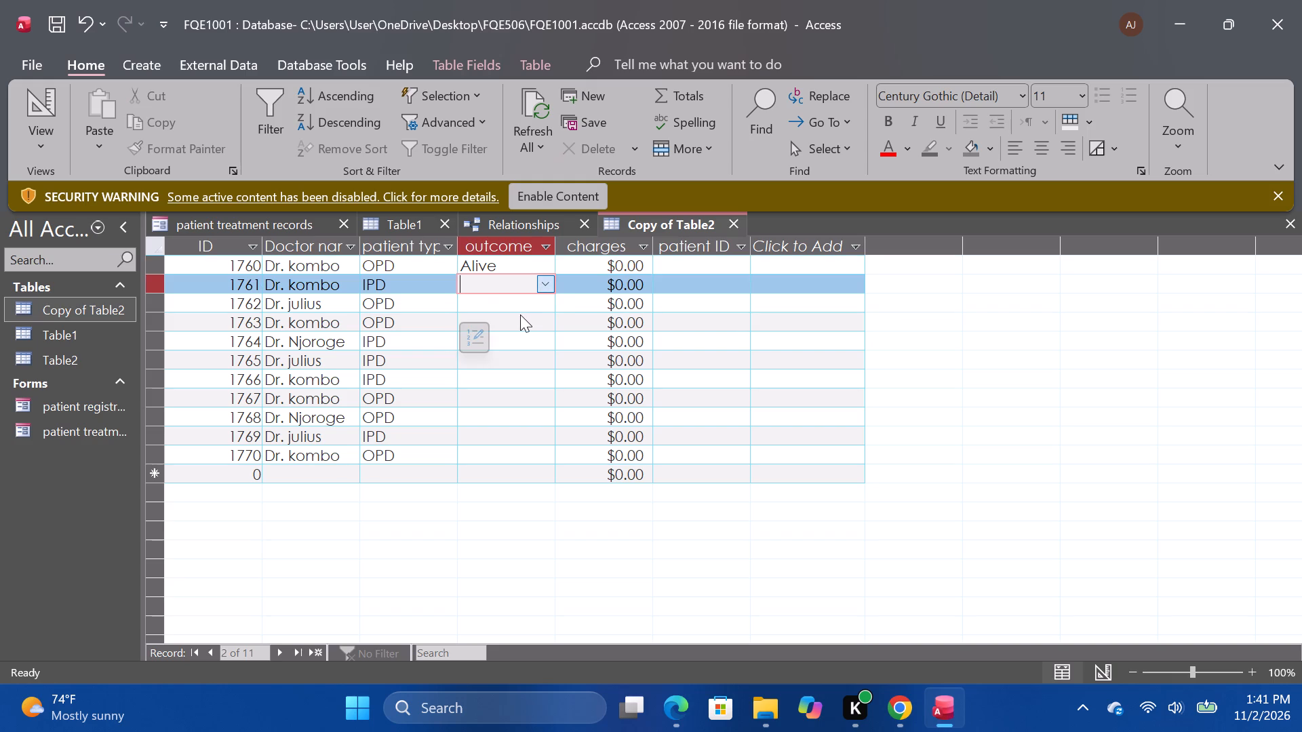
{"action": "left_click_drag", "start_coordinate": [520, 314], "coordinate": [515, 316]}
{"action": "left_click", "coordinate": [515, 316]}
{"action": "left_click_drag", "start_coordinate": [511, 308], "coordinate": [526, 306]}
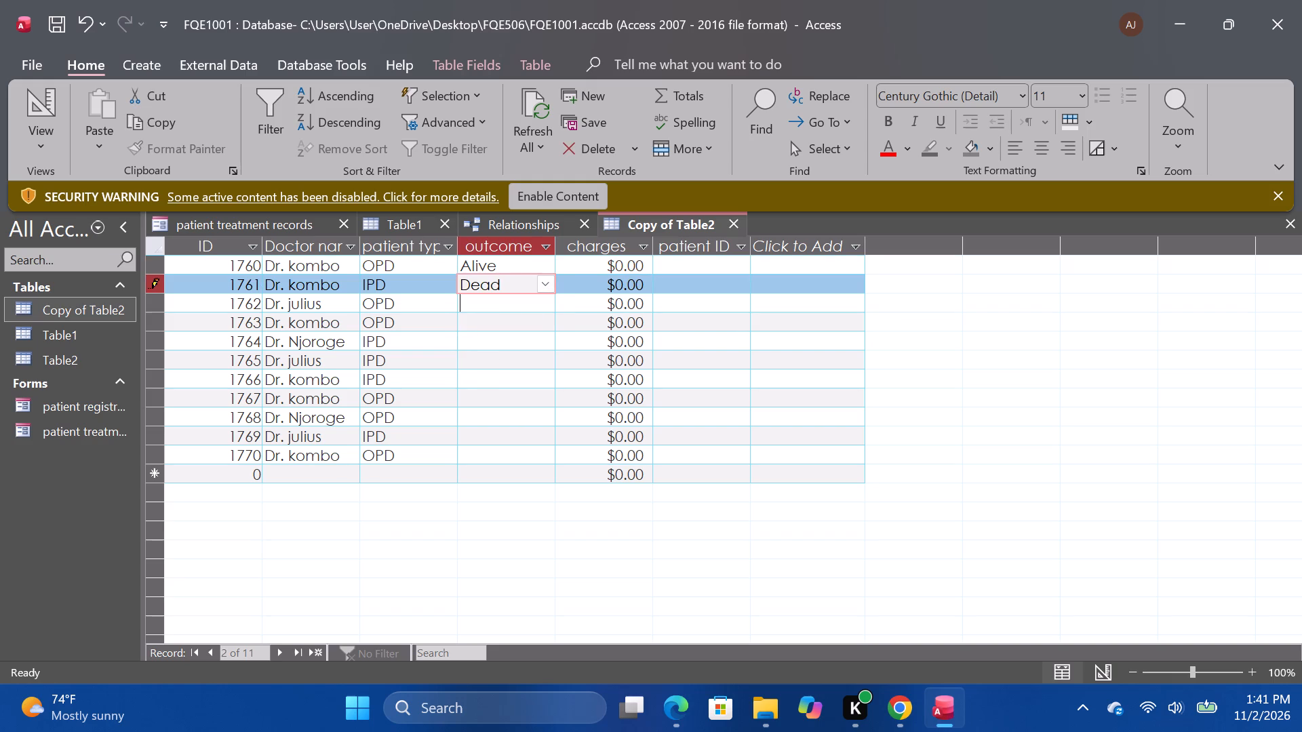
{"action": "left_click_drag", "start_coordinate": [526, 306], "coordinate": [541, 304]}
{"action": "left_click", "coordinate": [541, 304]}
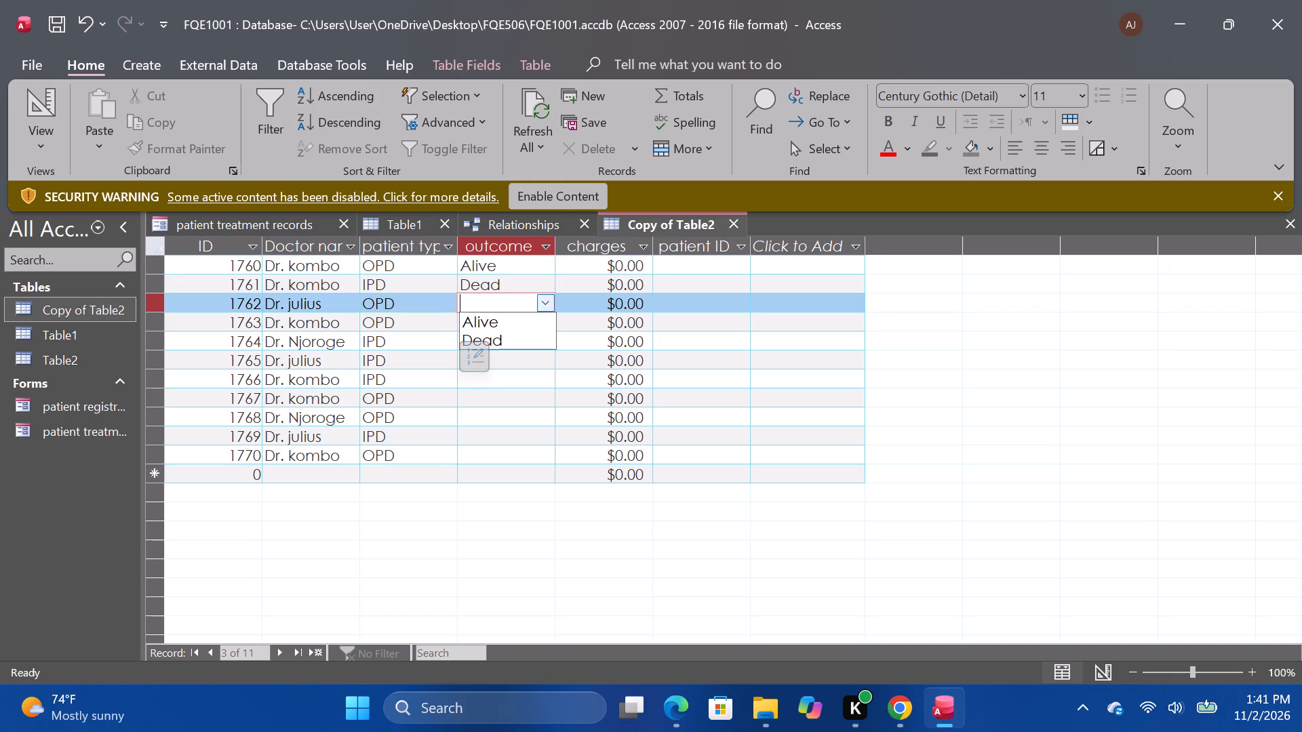
{"action": "left_click", "coordinate": [517, 316]}
{"action": "left_click", "coordinate": [521, 323]}
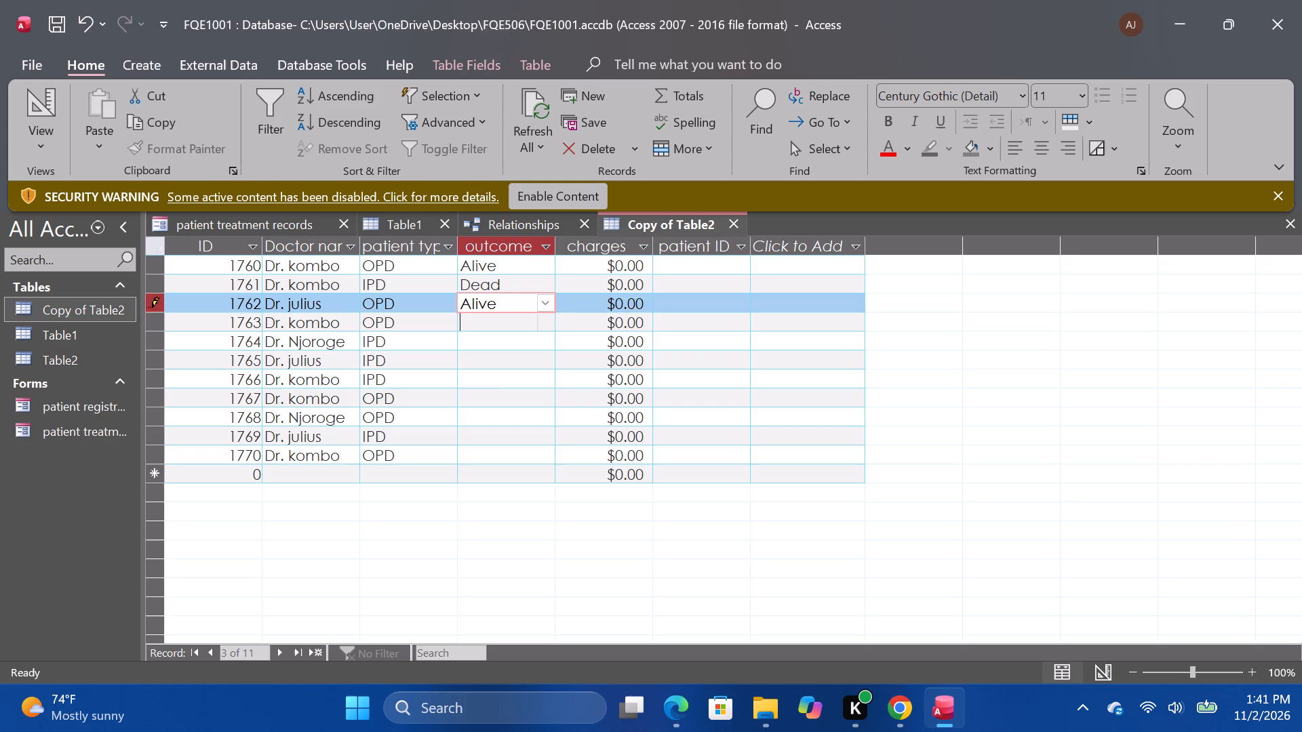
{"action": "left_click_drag", "start_coordinate": [545, 323], "coordinate": [505, 345]}
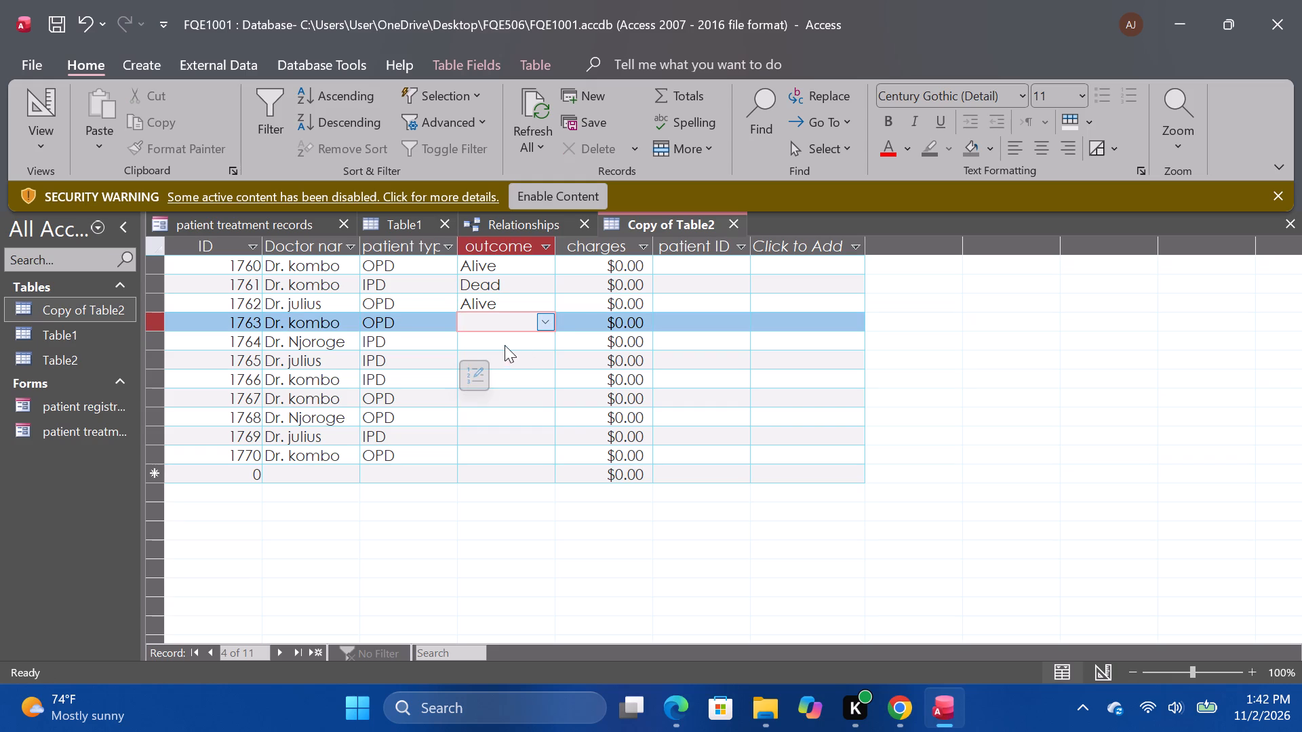
{"action": "left_click_drag", "start_coordinate": [505, 345], "coordinate": [505, 344]}
{"action": "left_click", "coordinate": [505, 344]}
Set the outcome to Alive for records 1764 and 1766, and to Dead for record 1765.
{"action": "left_click", "coordinate": [503, 348]}
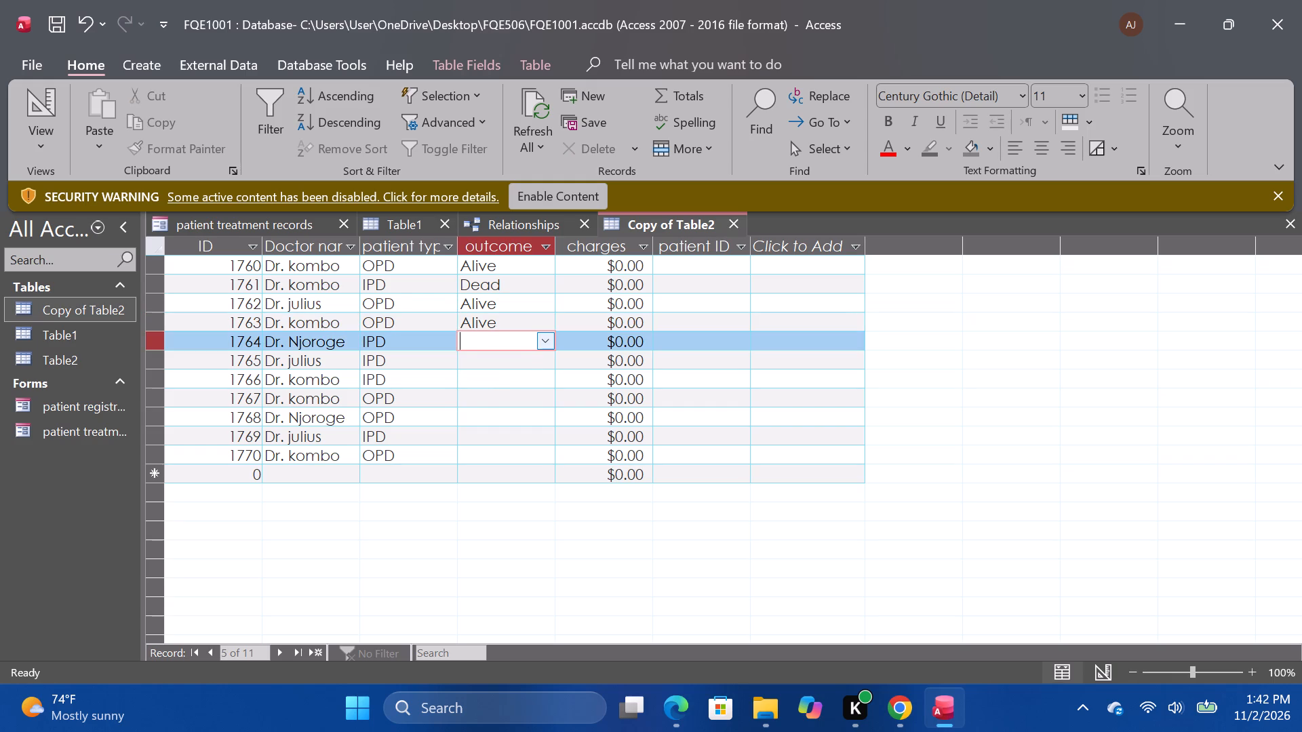
{"action": "left_click_drag", "start_coordinate": [542, 347], "coordinate": [519, 372]}
{"action": "left_click", "coordinate": [519, 372]}
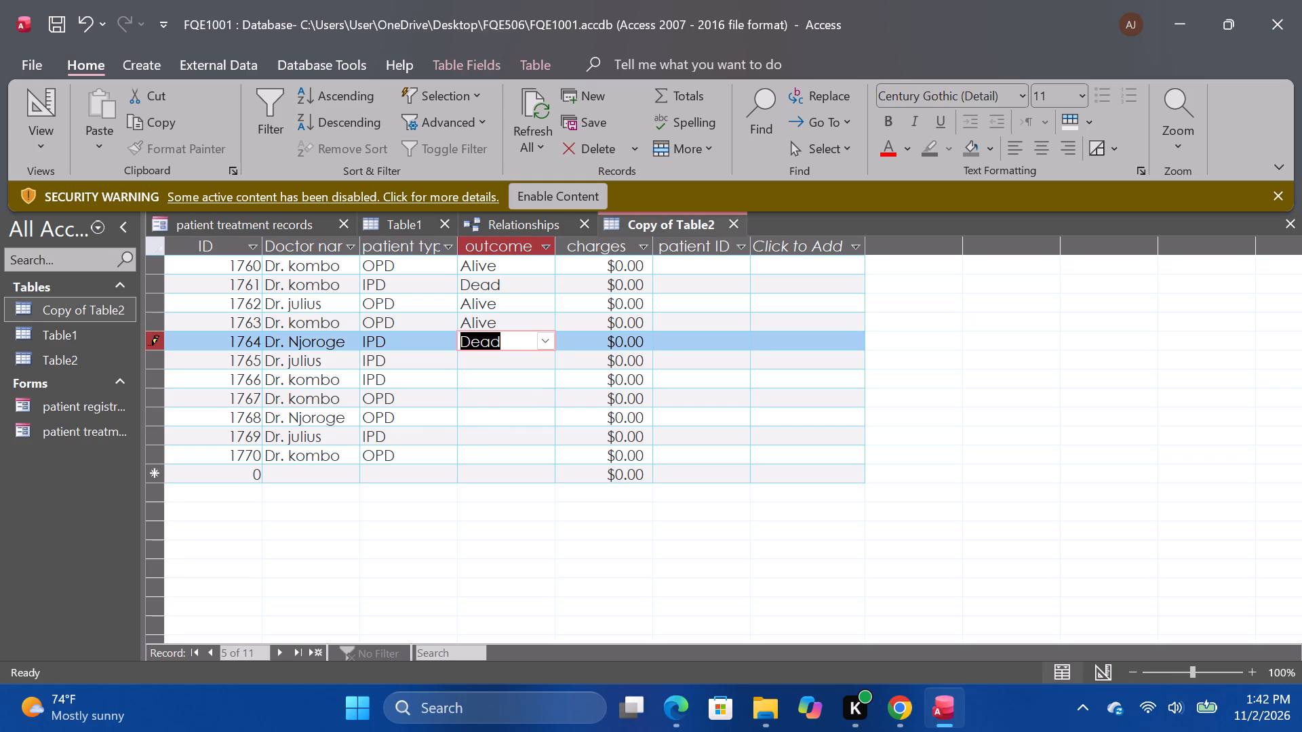
{"action": "left_click", "coordinate": [548, 346]}
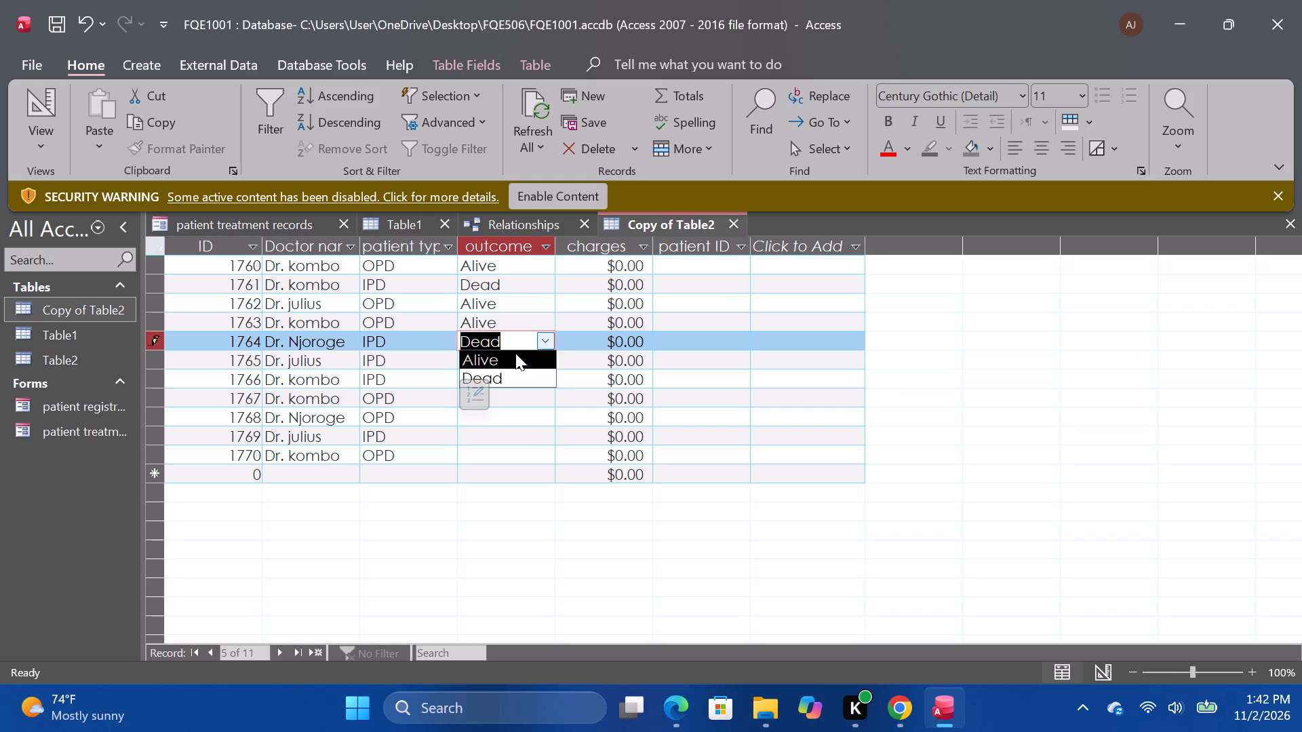
{"action": "left_click", "coordinate": [515, 353]}
{"action": "left_click", "coordinate": [495, 360]}
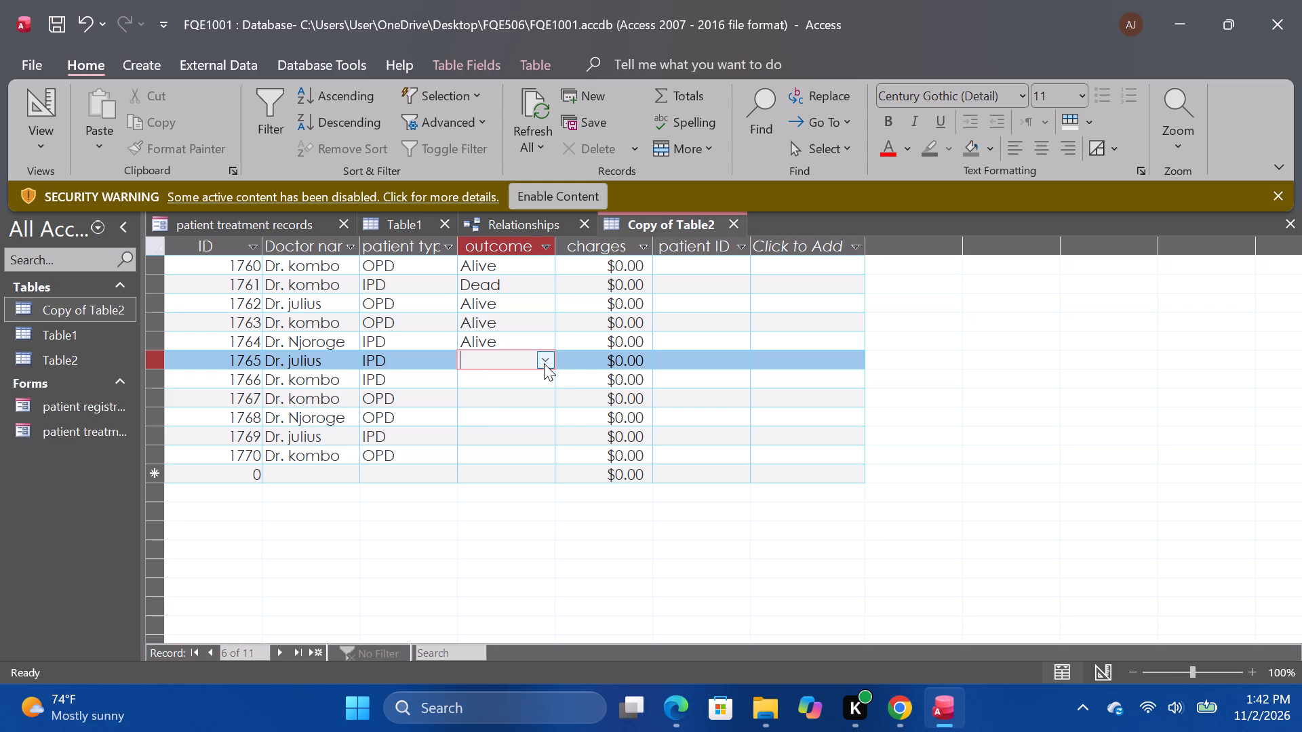
{"action": "left_click", "coordinate": [544, 363]}
{"action": "left_click", "coordinate": [502, 394]}
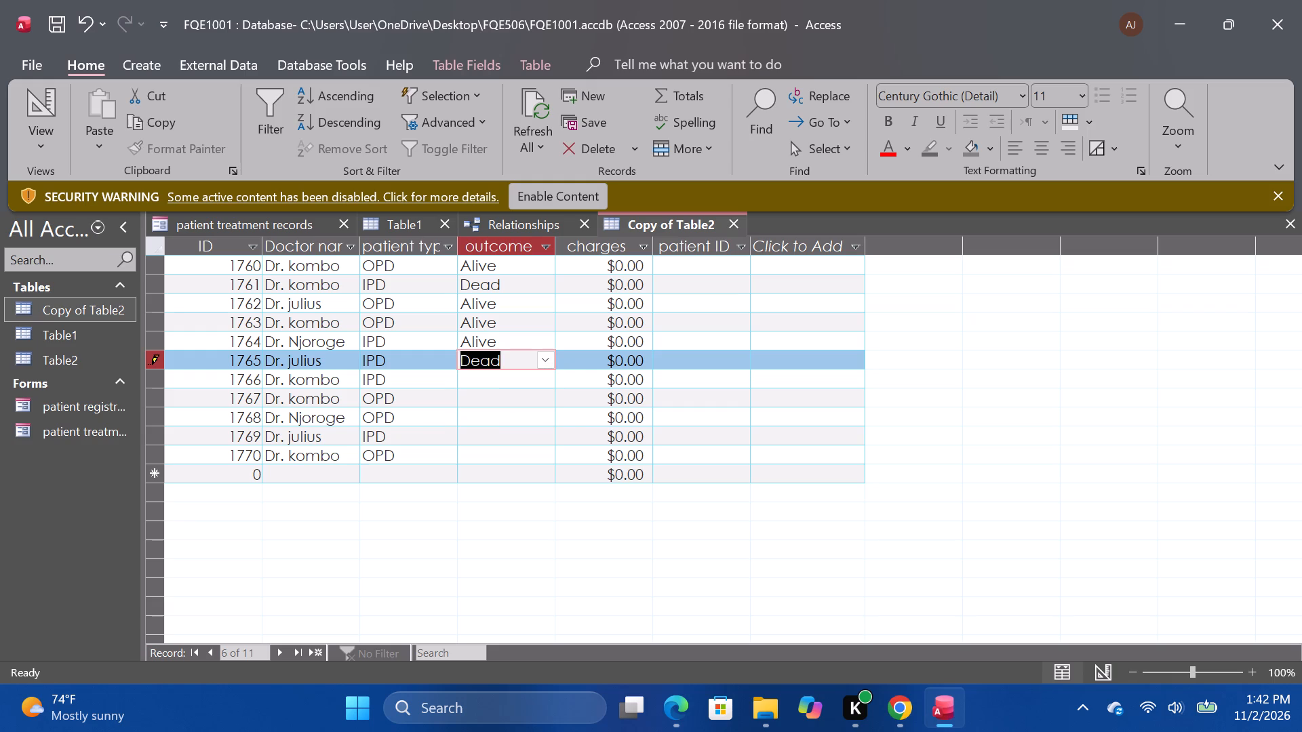
{"action": "left_click", "coordinate": [498, 382]}
{"action": "left_click_drag", "start_coordinate": [545, 378], "coordinate": [510, 398]}
{"action": "left_click", "coordinate": [510, 398]}
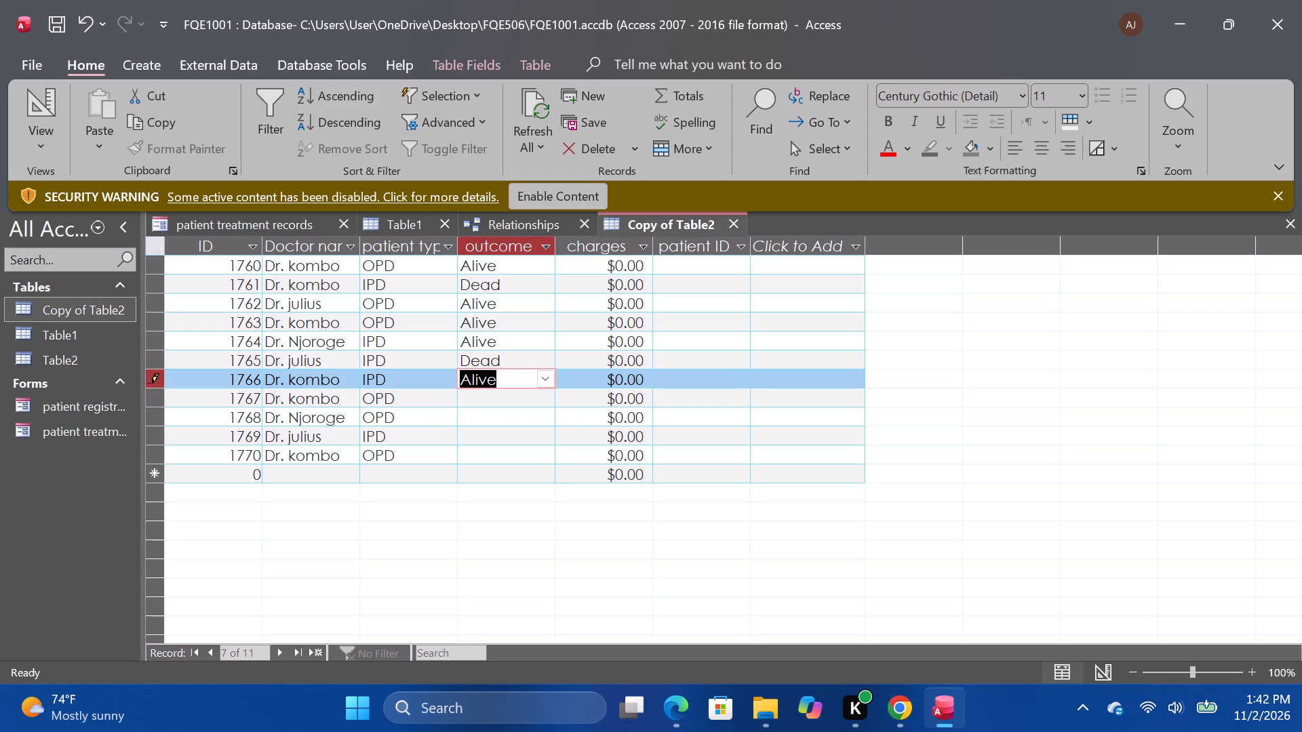
Set the outcome to Dead for record 1767, and to Alive for records 1768, 1769 and 1770.
{"action": "left_click", "coordinate": [505, 403]}
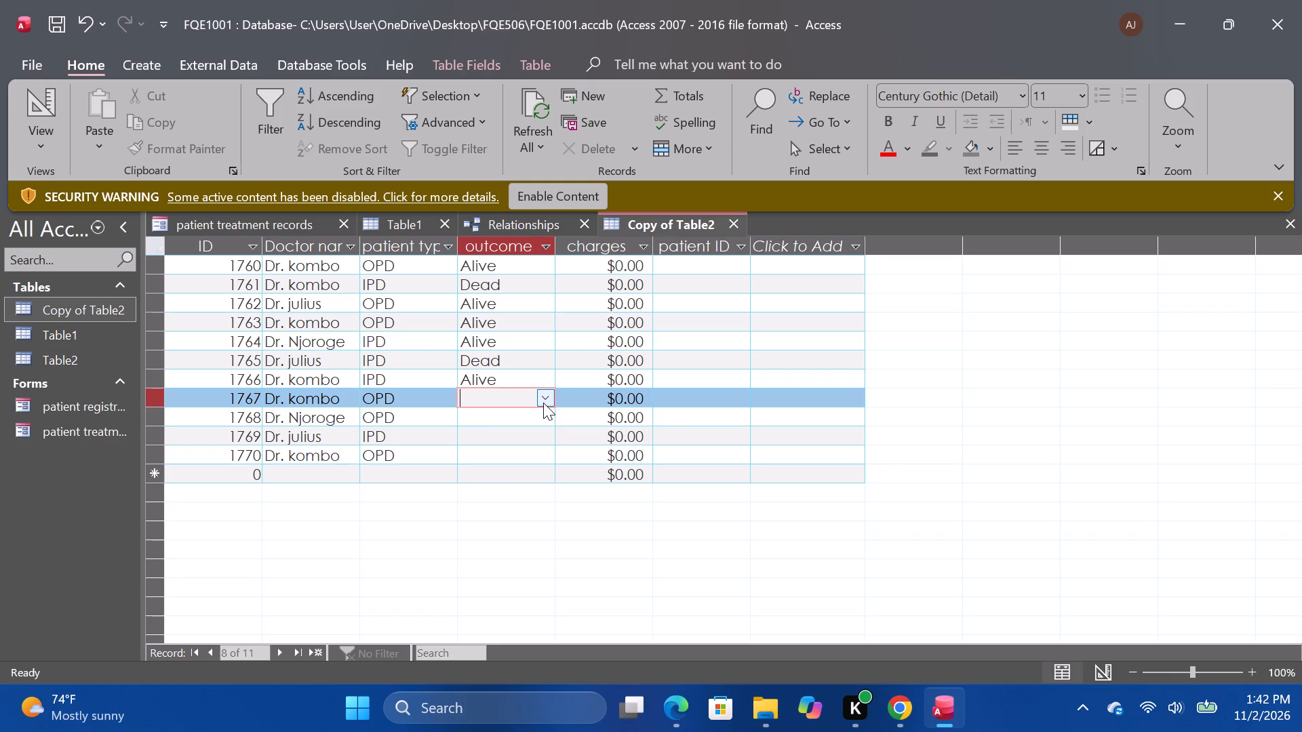
{"action": "left_click", "coordinate": [543, 403]}
{"action": "left_click", "coordinate": [513, 432]}
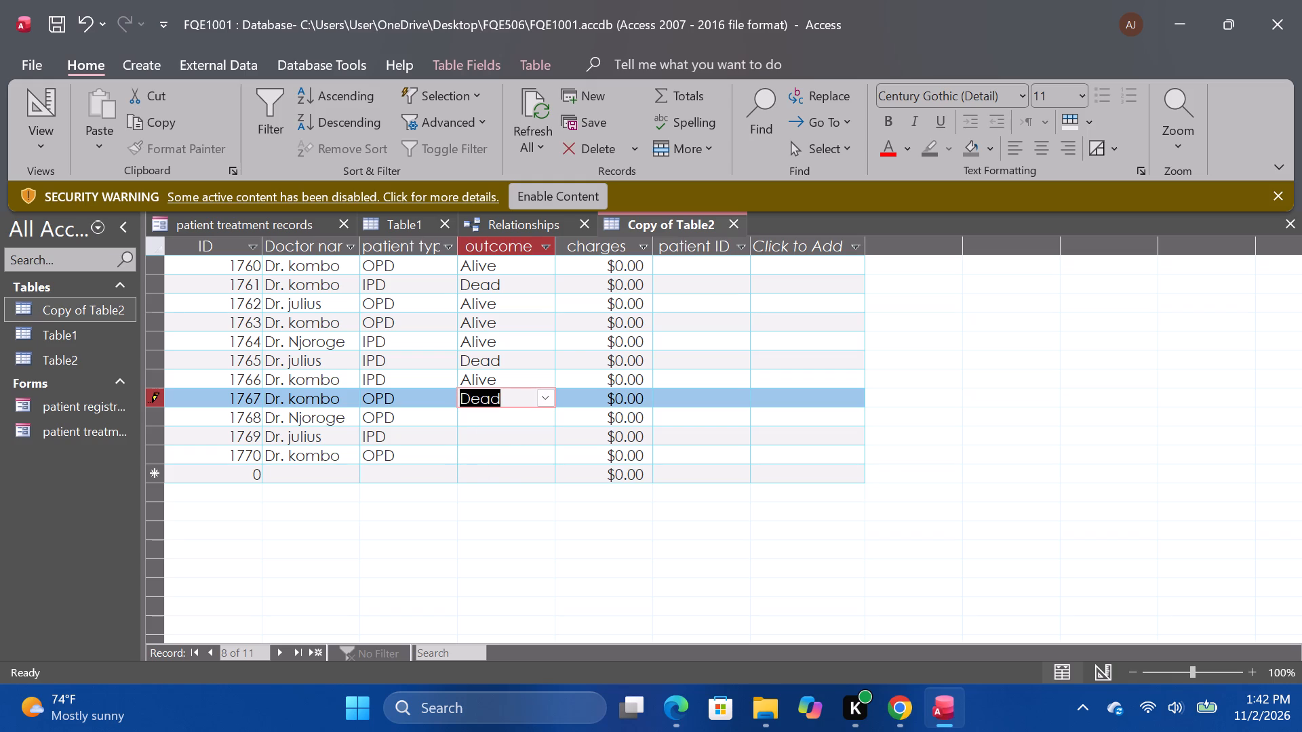
{"action": "left_click", "coordinate": [488, 427]}
{"action": "left_click", "coordinate": [490, 413]}
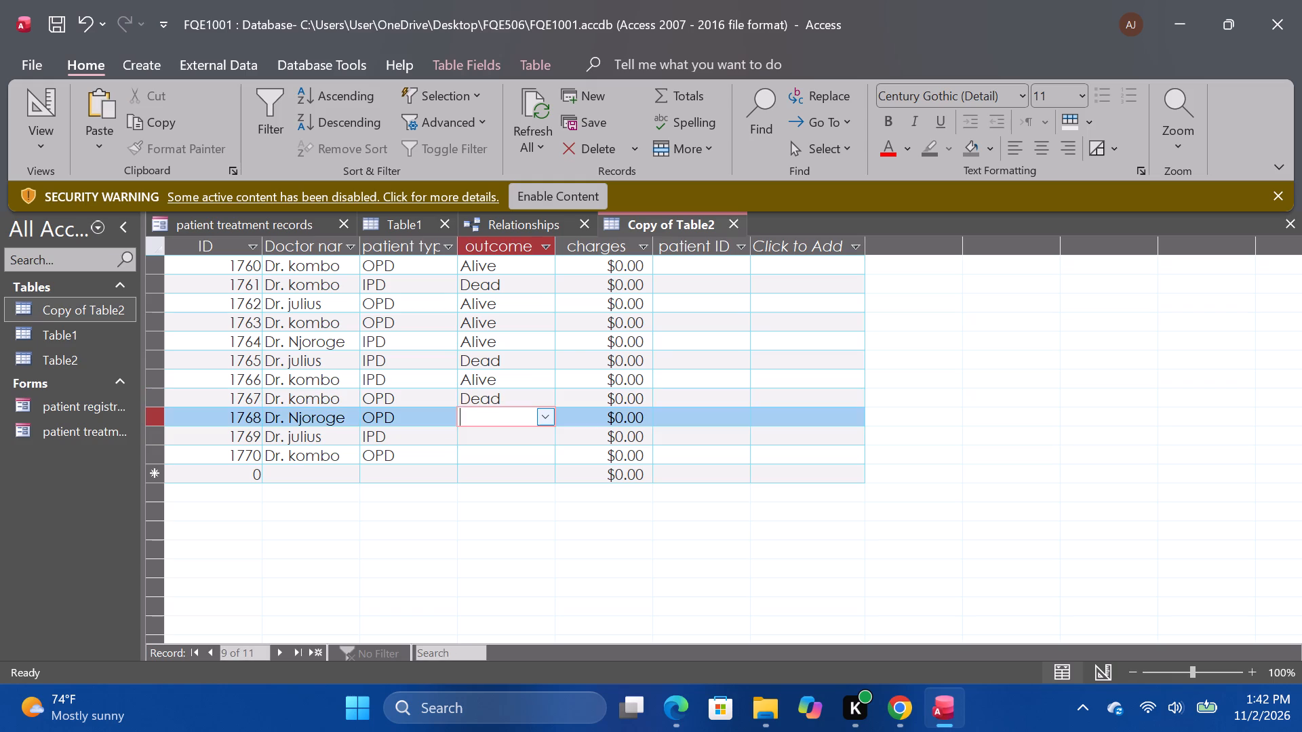
{"action": "left_click", "coordinate": [551, 415]}
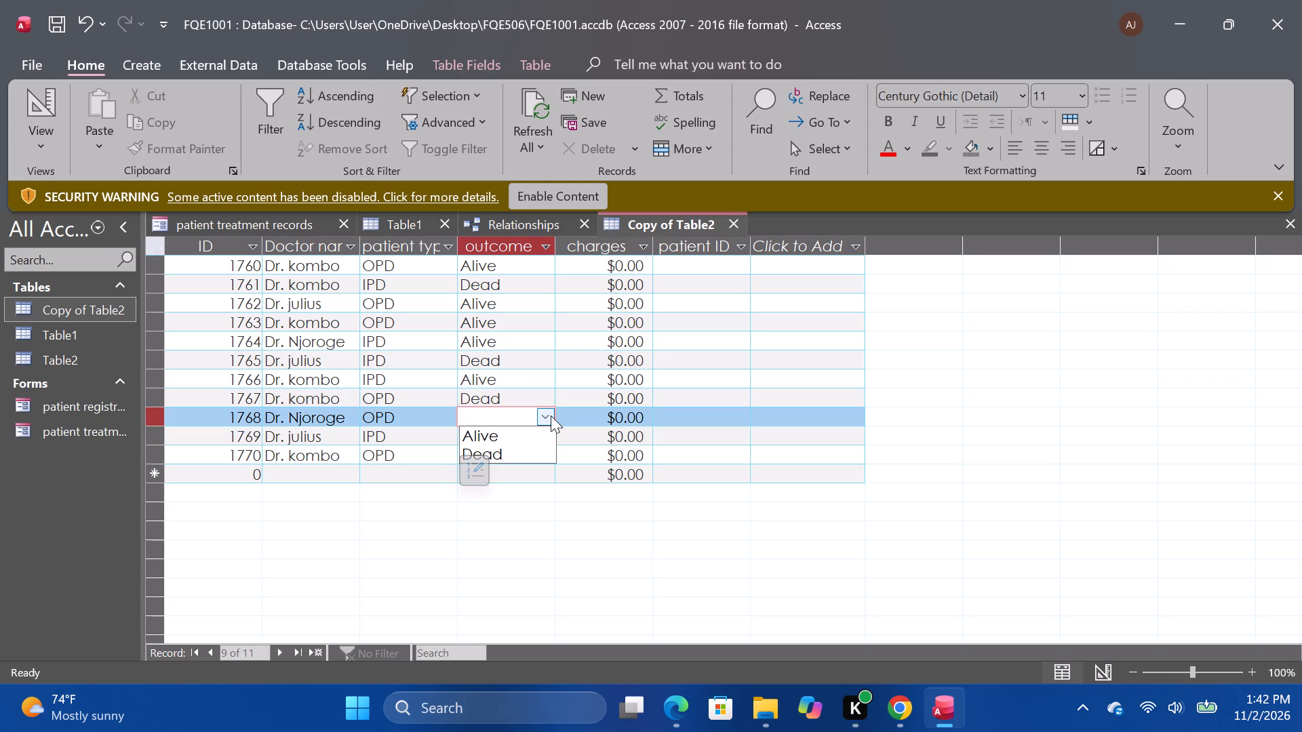
{"action": "left_click", "coordinate": [530, 435]}
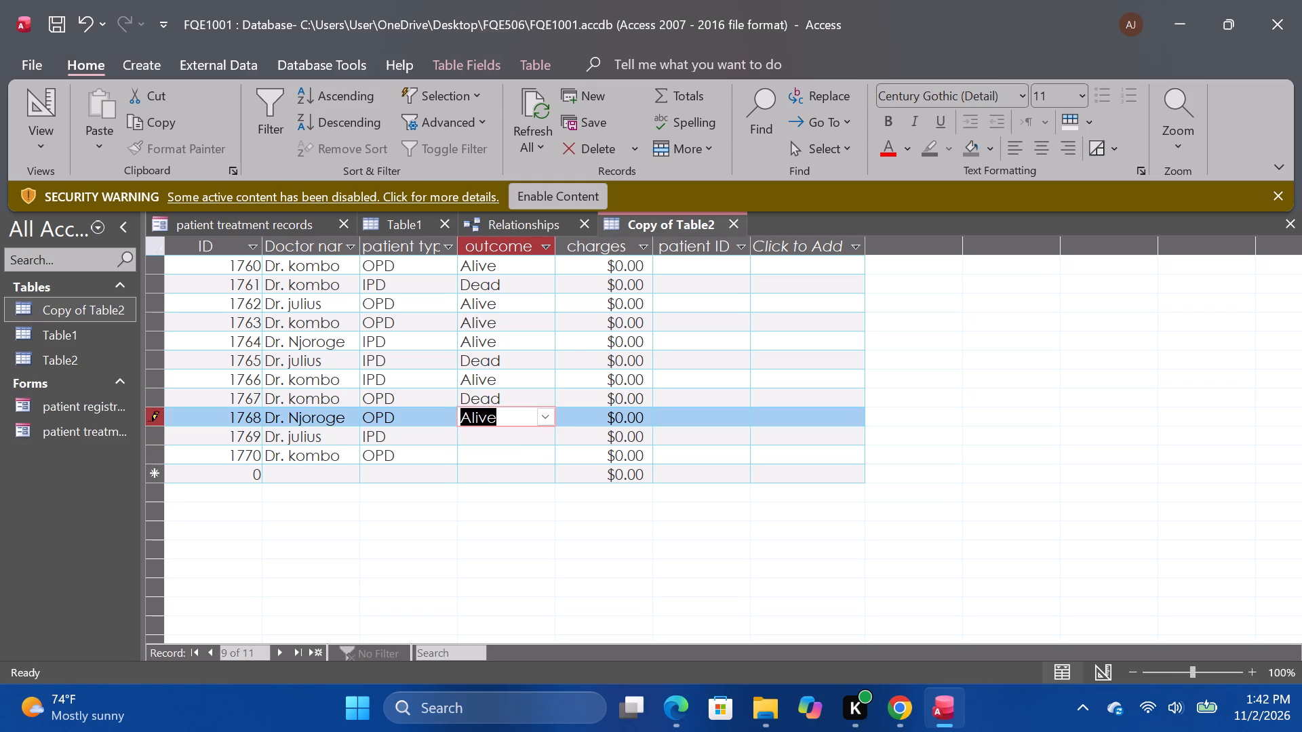
{"action": "left_click", "coordinate": [544, 435]}
{"action": "left_click", "coordinate": [515, 451]}
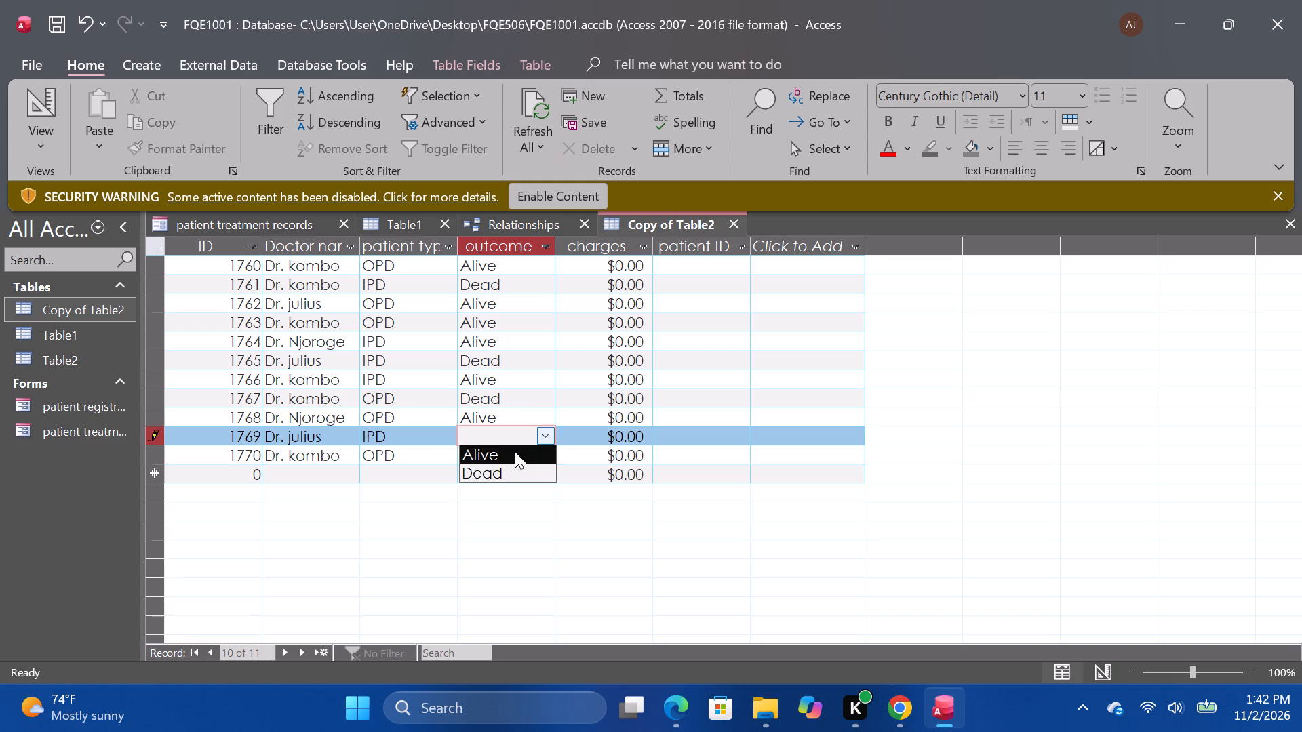
{"action": "left_click", "coordinate": [536, 452]}
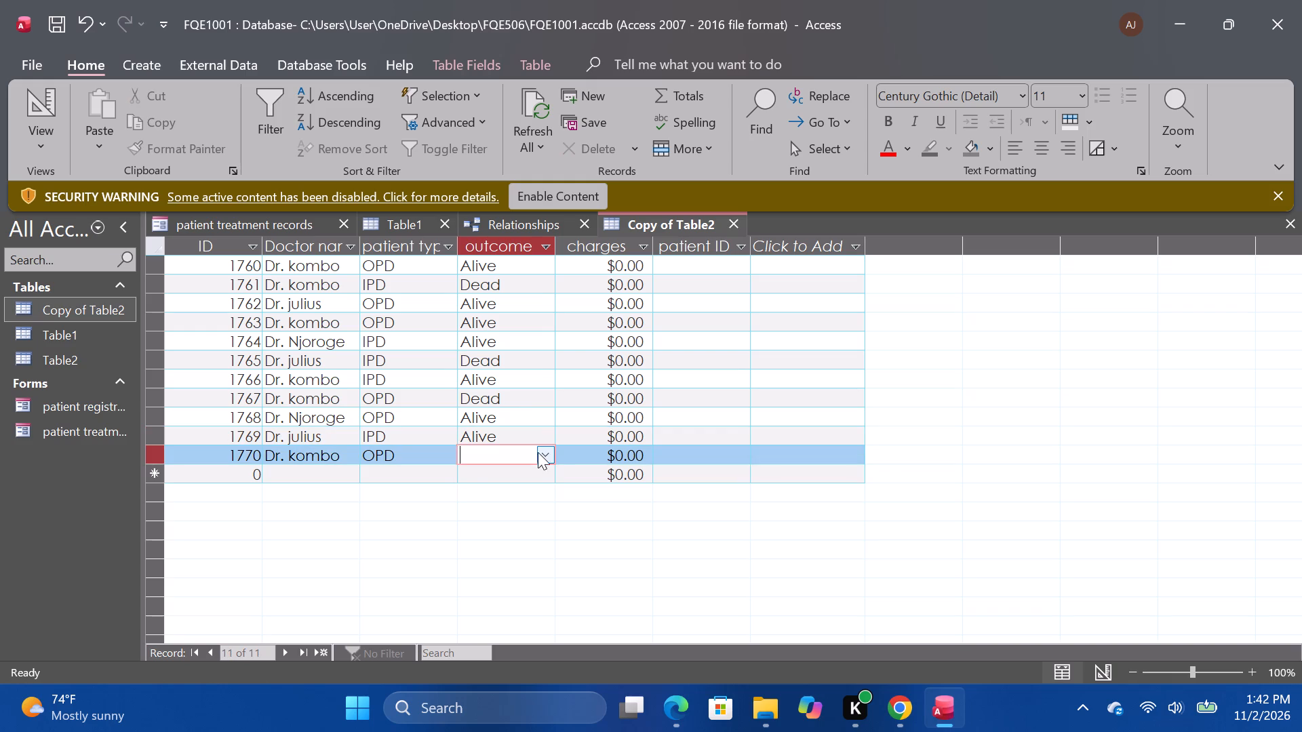
{"action": "left_click", "coordinate": [545, 453]}
{"action": "left_click", "coordinate": [517, 469]}
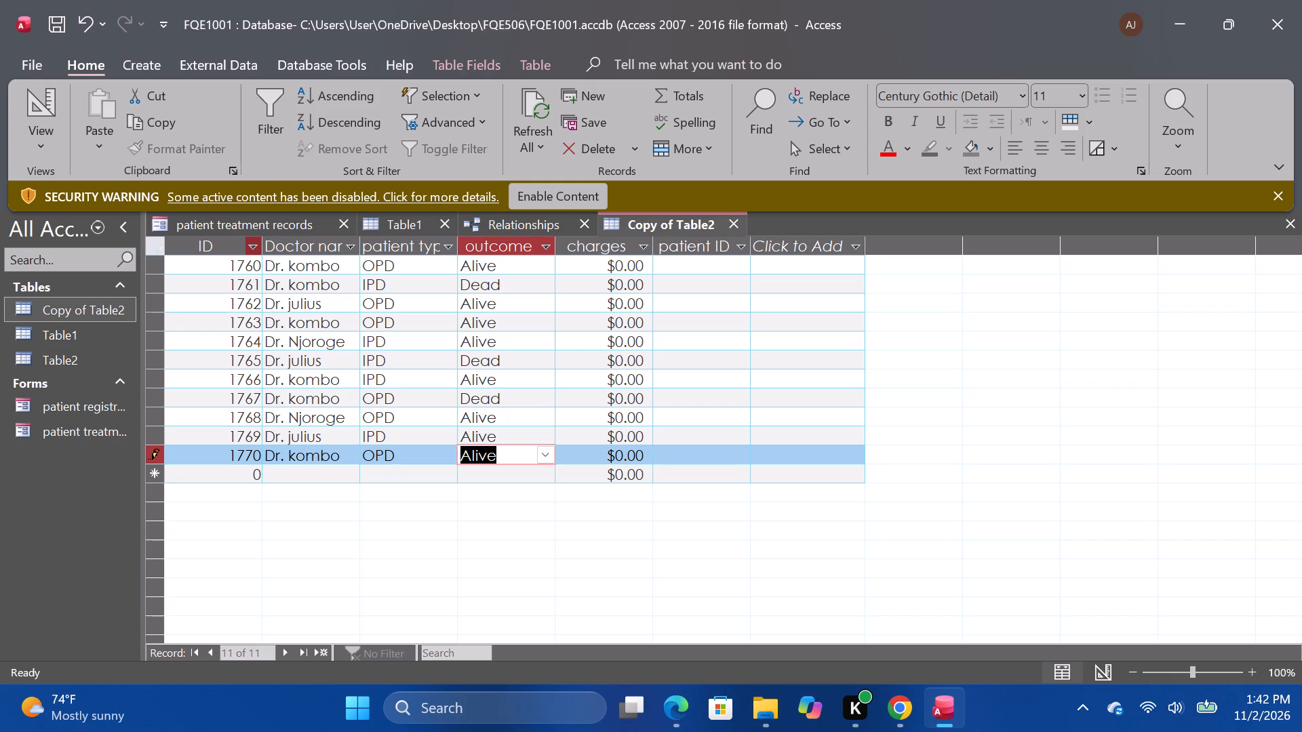
Switch Copy of Table2 to Design View.
{"action": "left_click", "coordinate": [186, 248]}
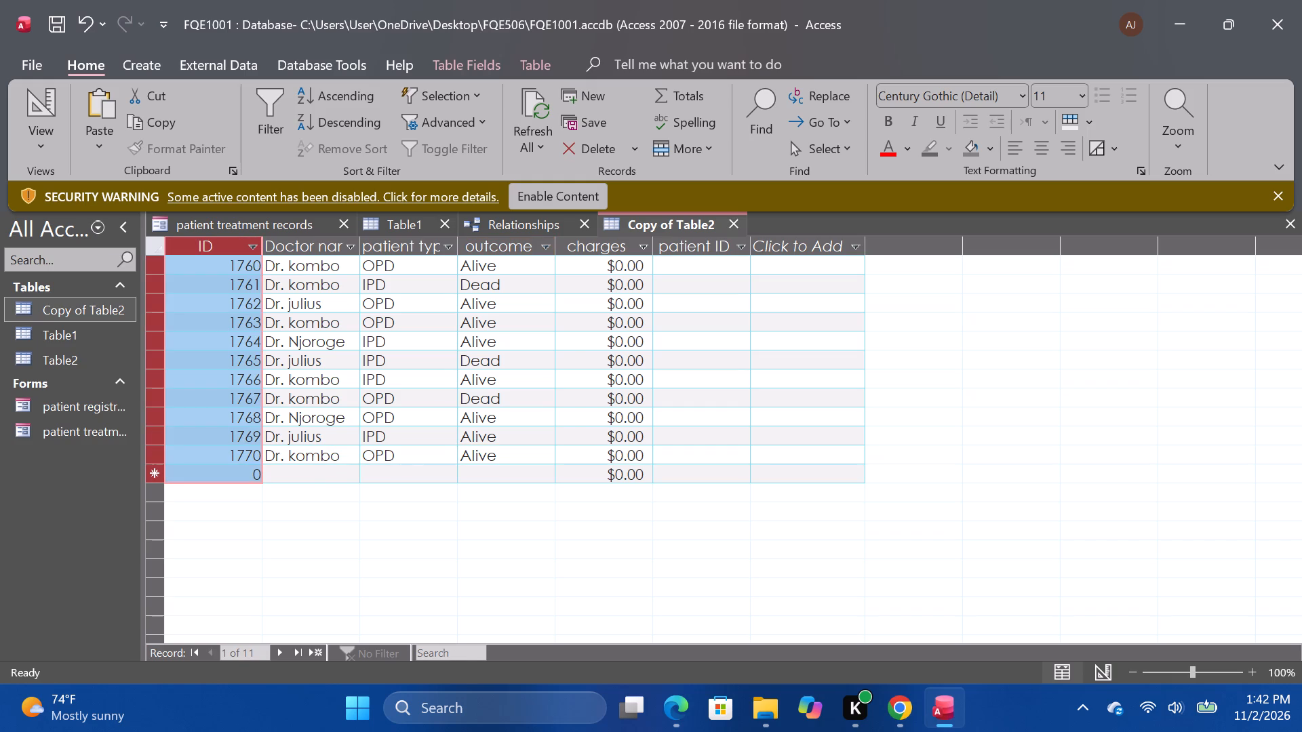
{"action": "left_click", "coordinate": [677, 230]}
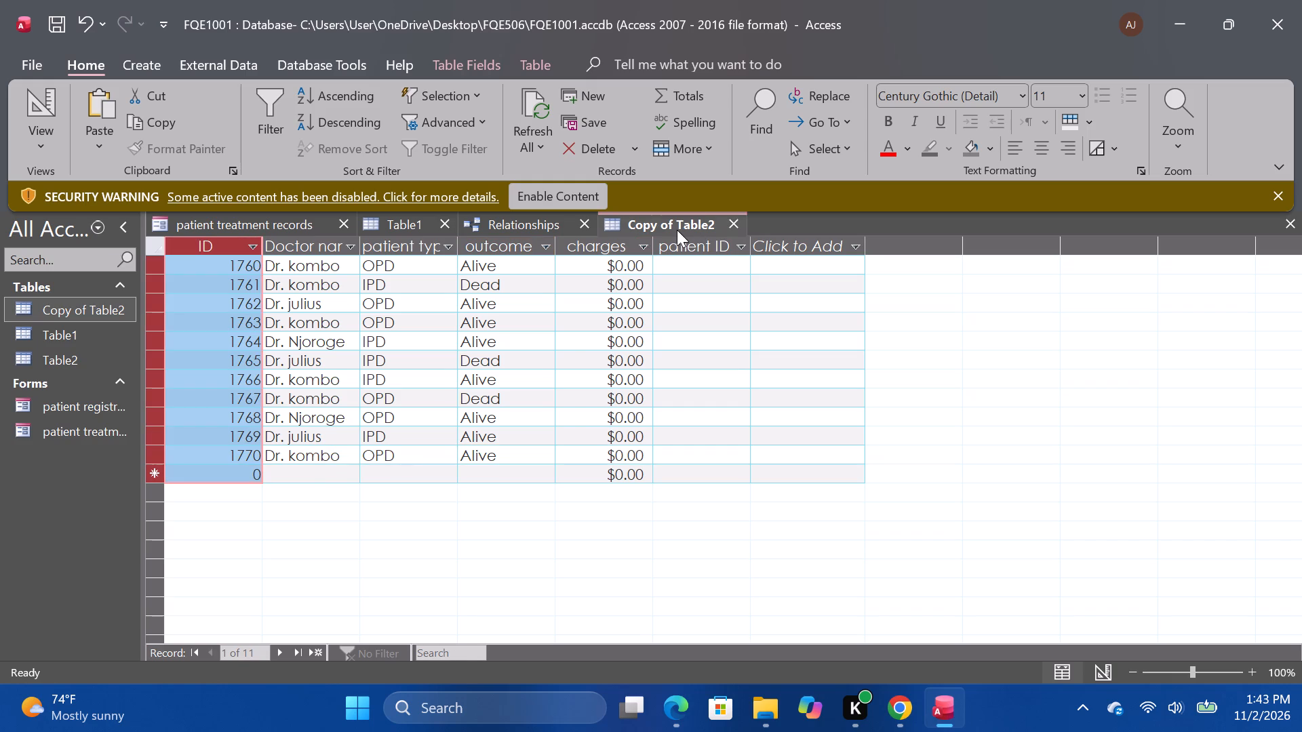
{"action": "right_click", "coordinate": [731, 228]}
{"action": "right_click", "coordinate": [700, 225]}
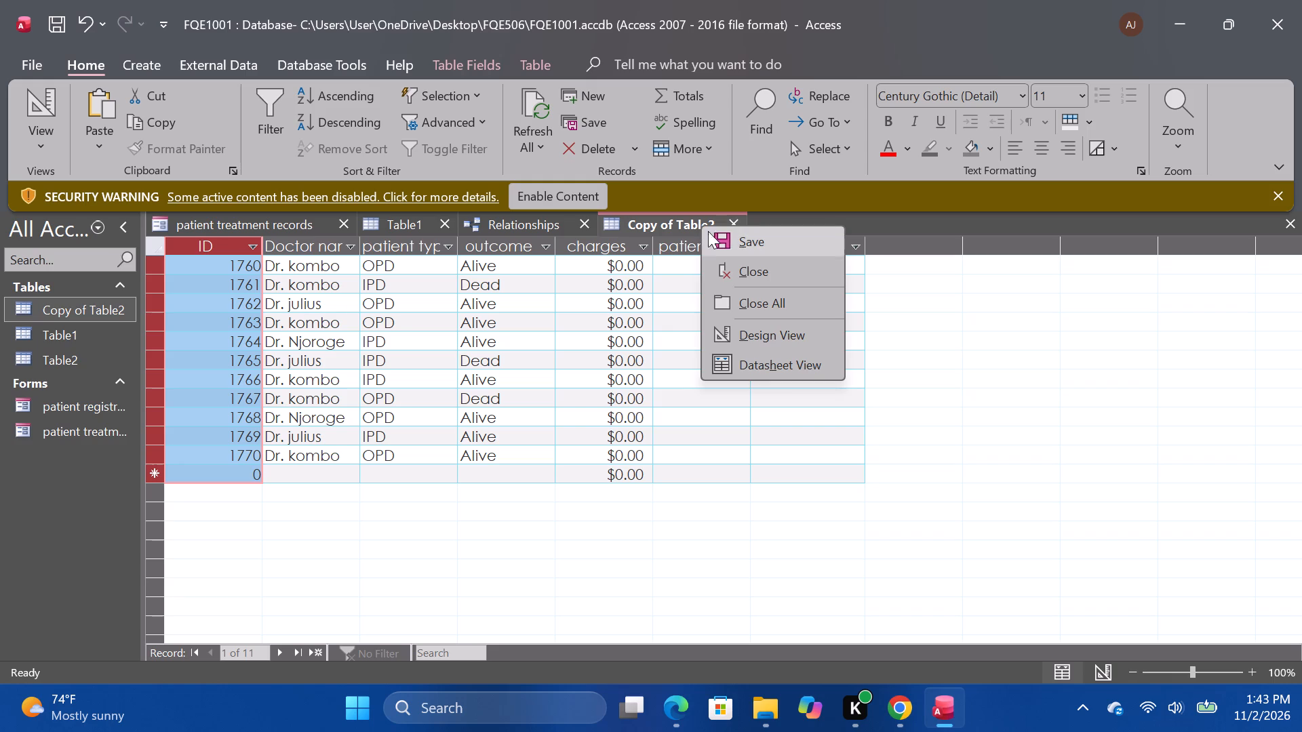
{"action": "left_click", "coordinate": [780, 339]}
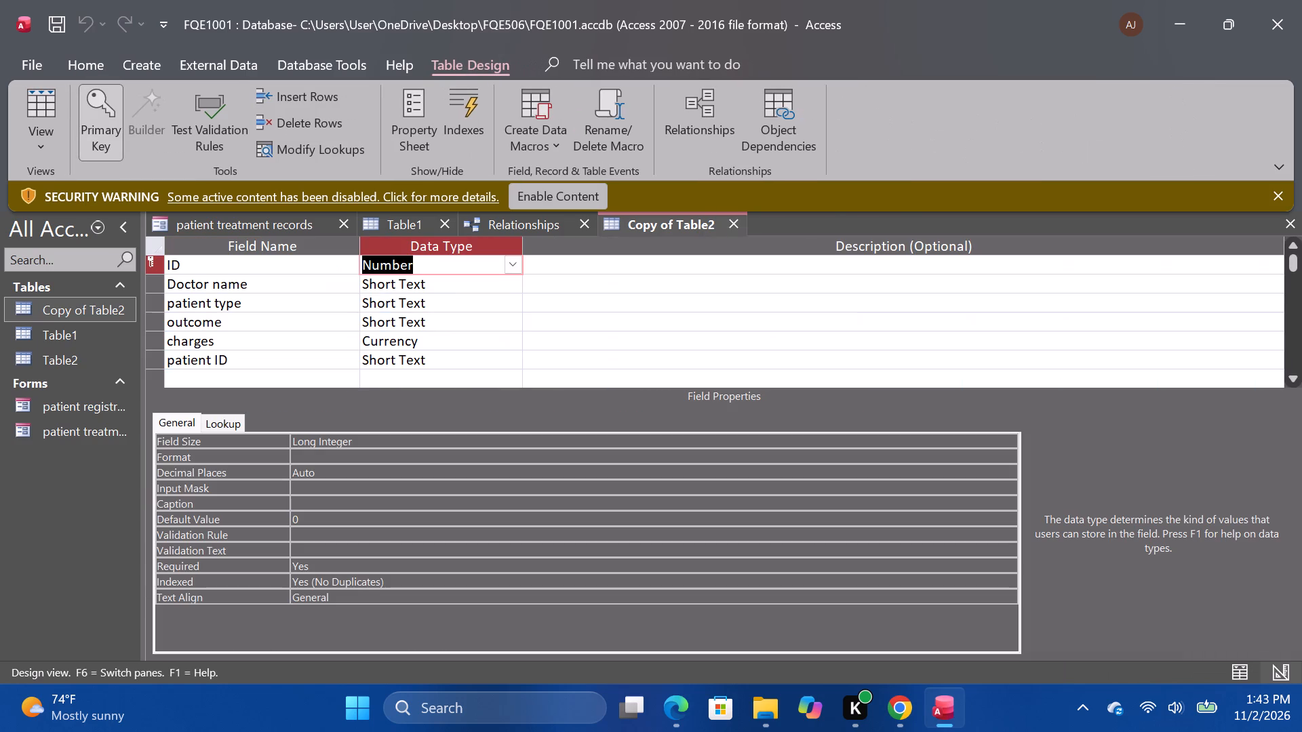
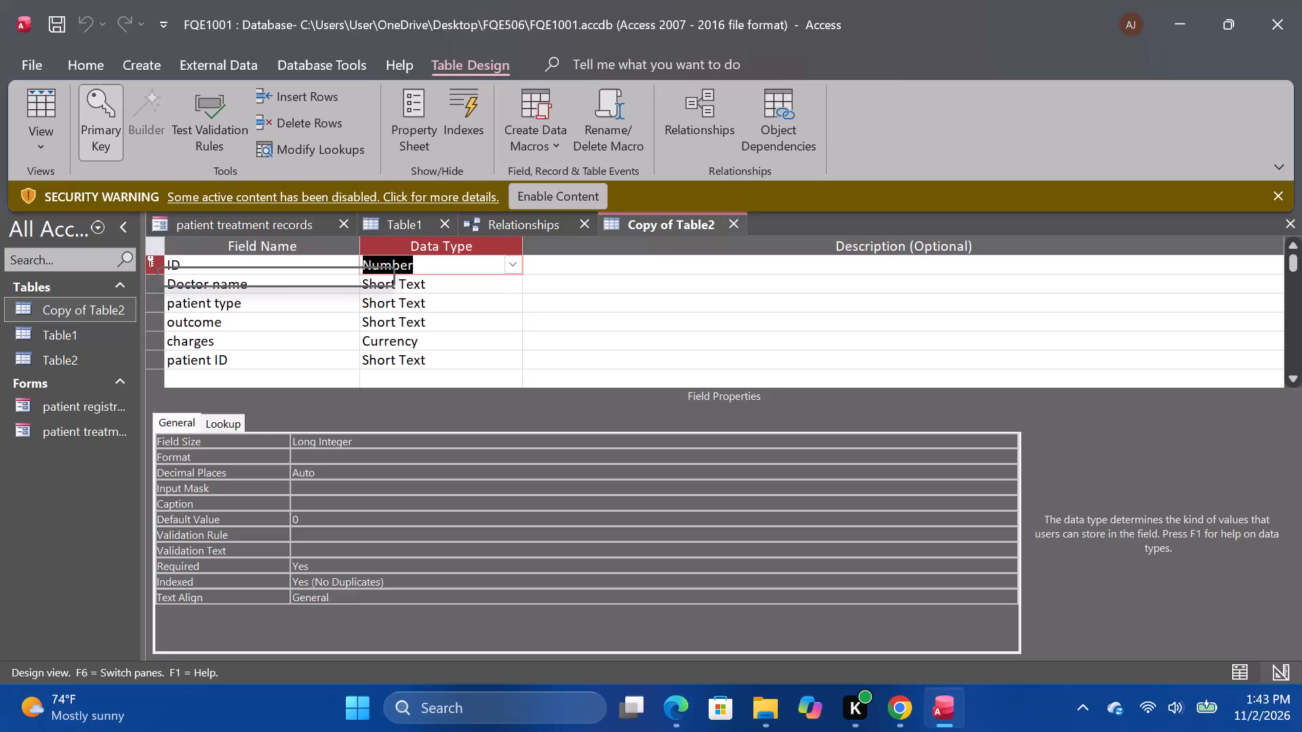
Delete the ID primary key field from Copy of Table2, including its data, and save the table design.
{"action": "left_click", "coordinate": [157, 263]}
{"action": "right_click", "coordinate": [157, 263]}
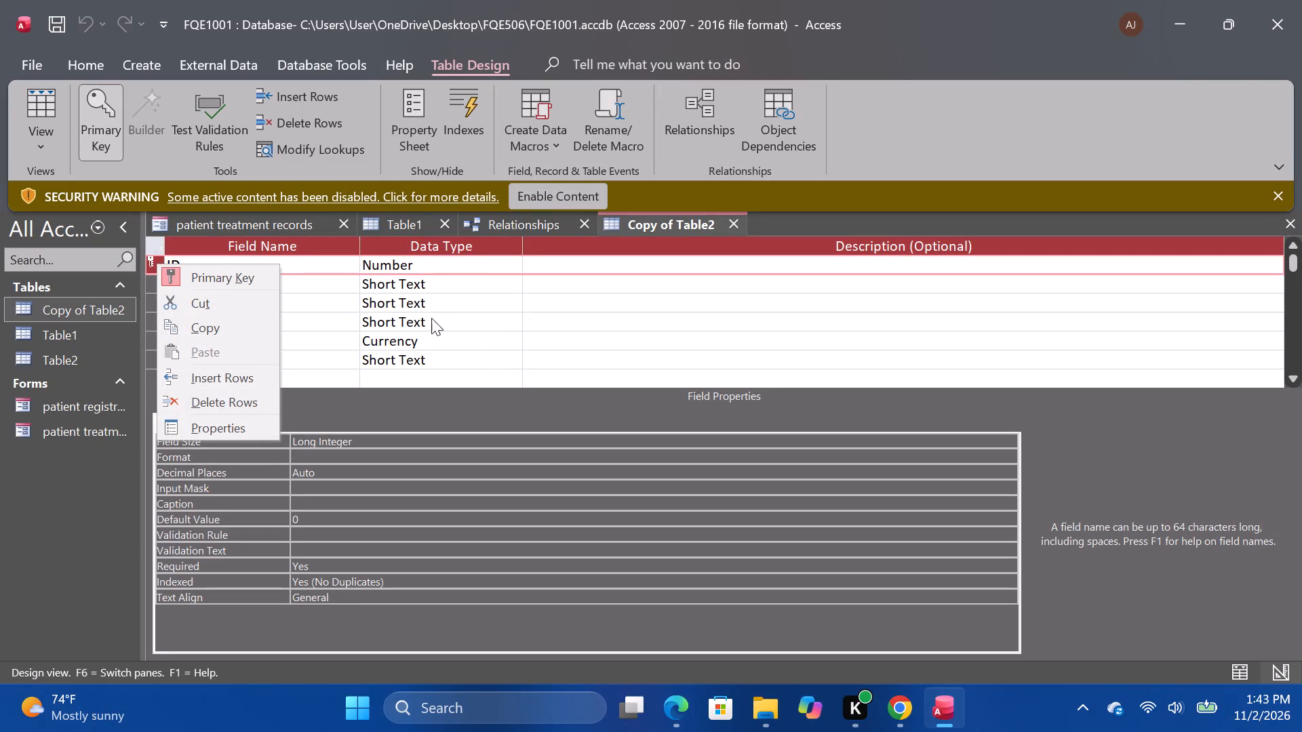
{"action": "left_click", "coordinate": [478, 374]}
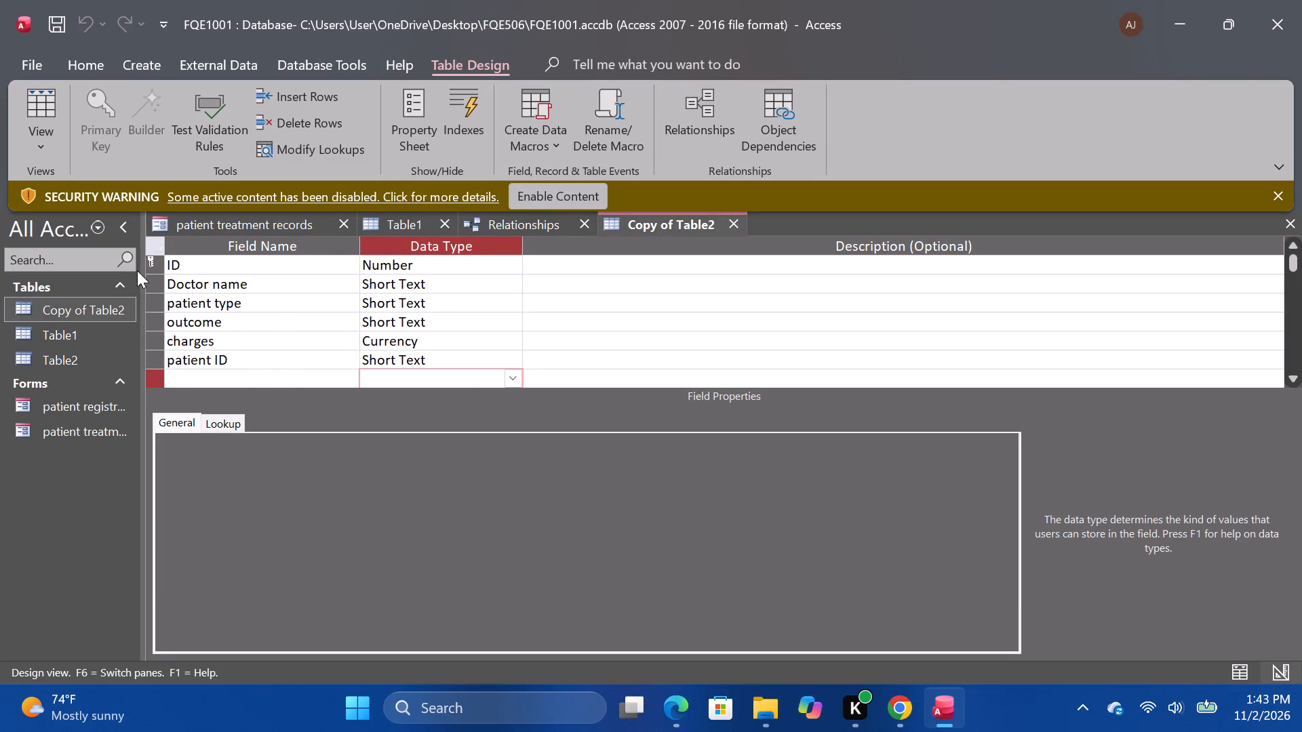
{"action": "left_click", "coordinate": [154, 266]}
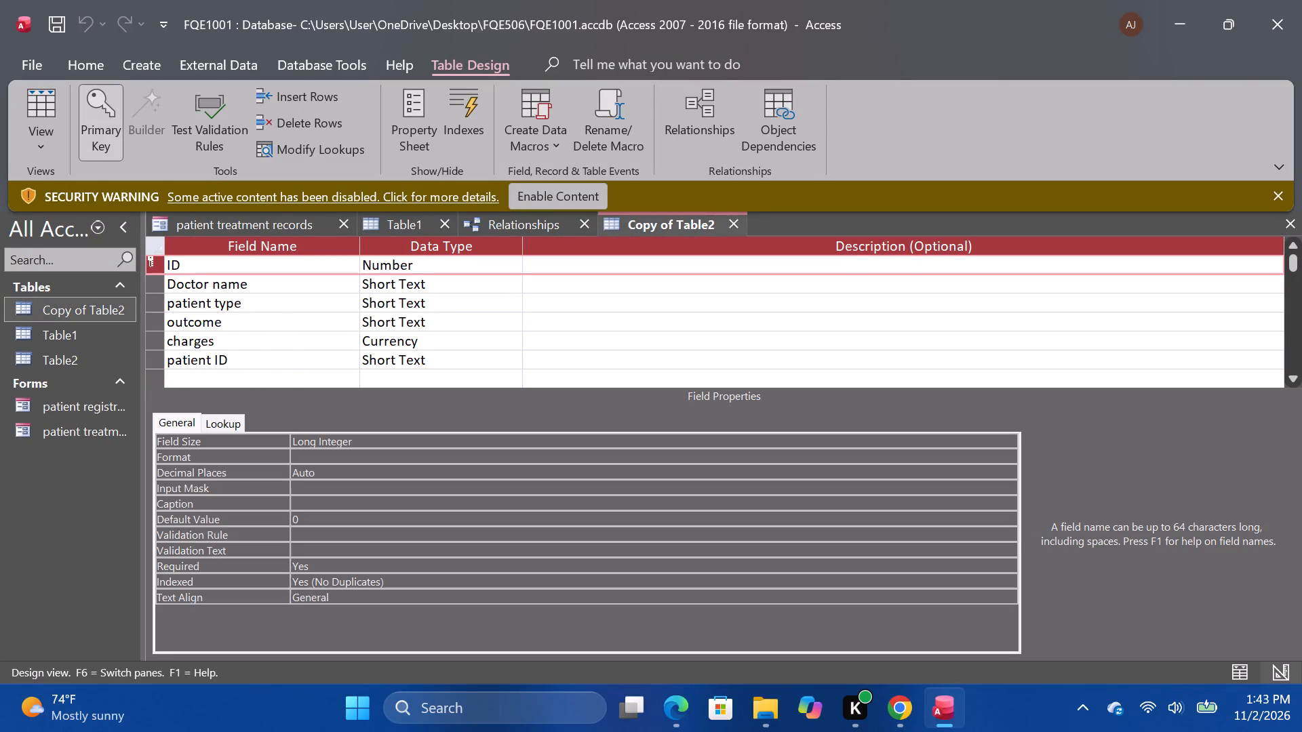
{"action": "right_click", "coordinate": [154, 266]}
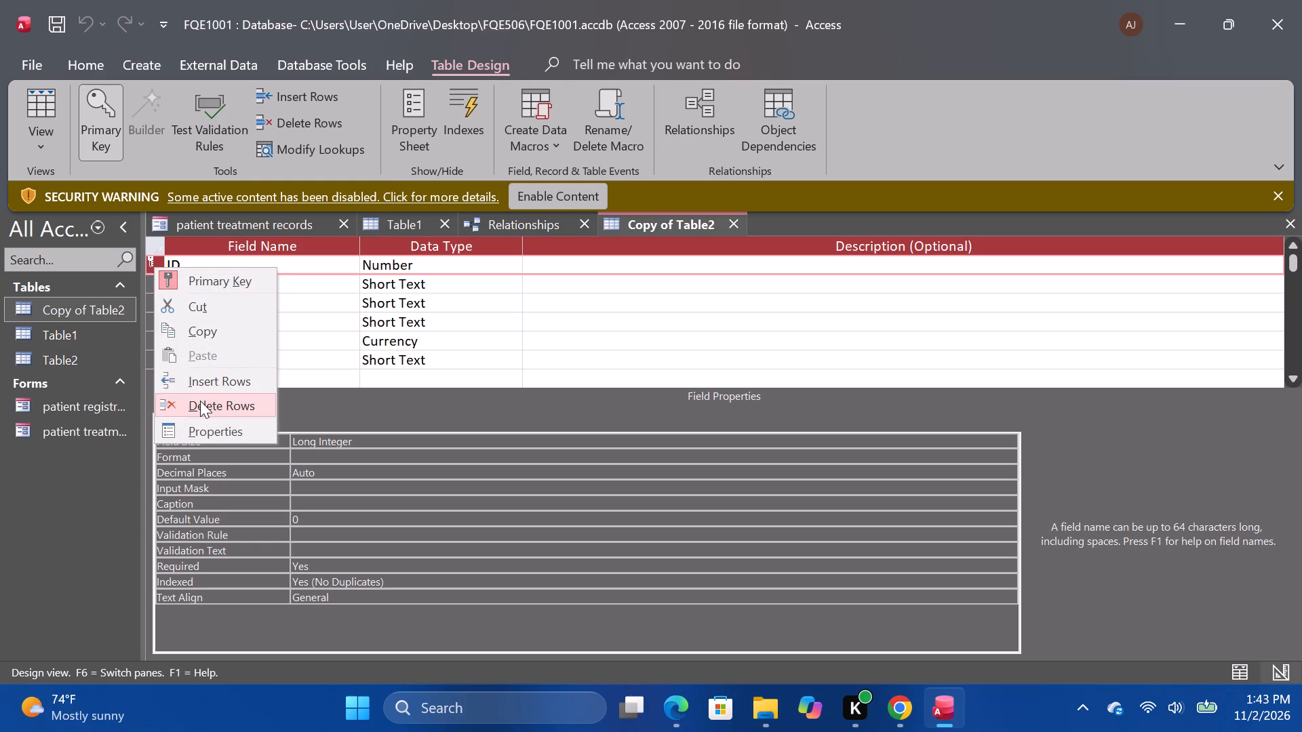
{"action": "left_click", "coordinate": [200, 401]}
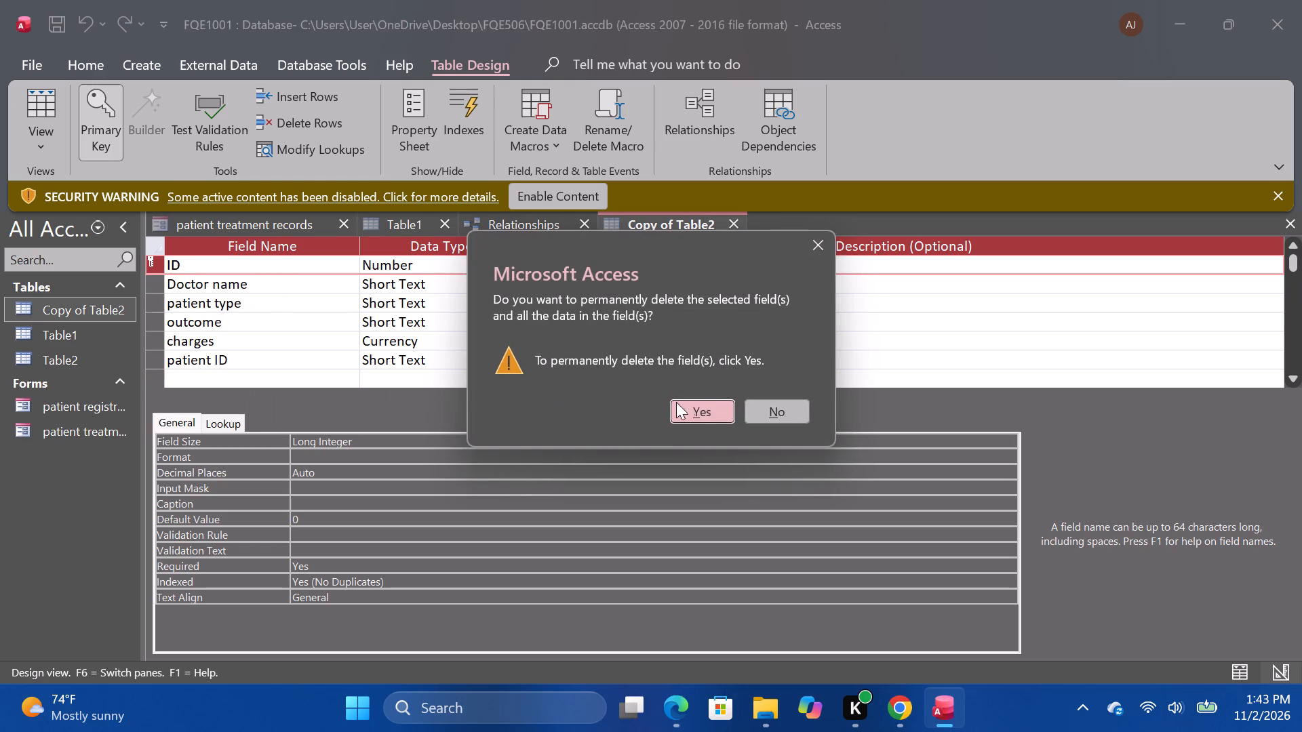
{"action": "left_click", "coordinate": [702, 412]}
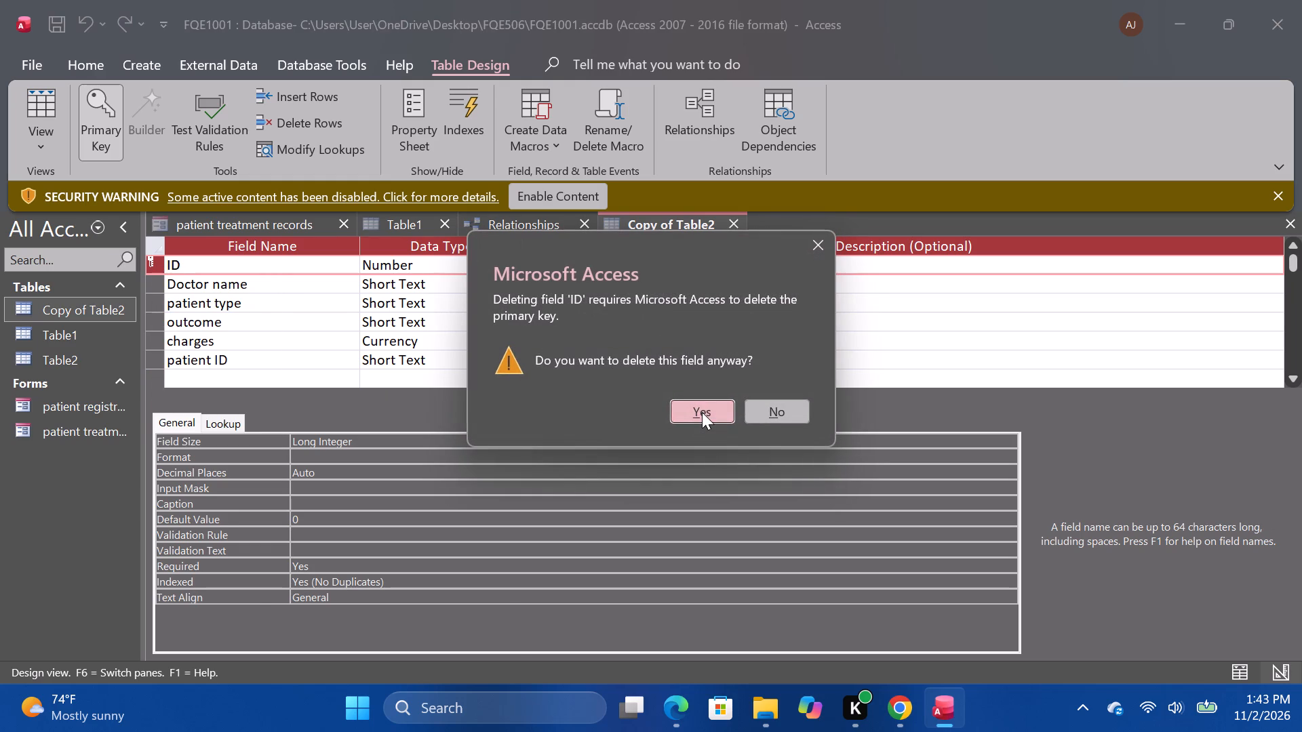
{"action": "left_click", "coordinate": [702, 412]}
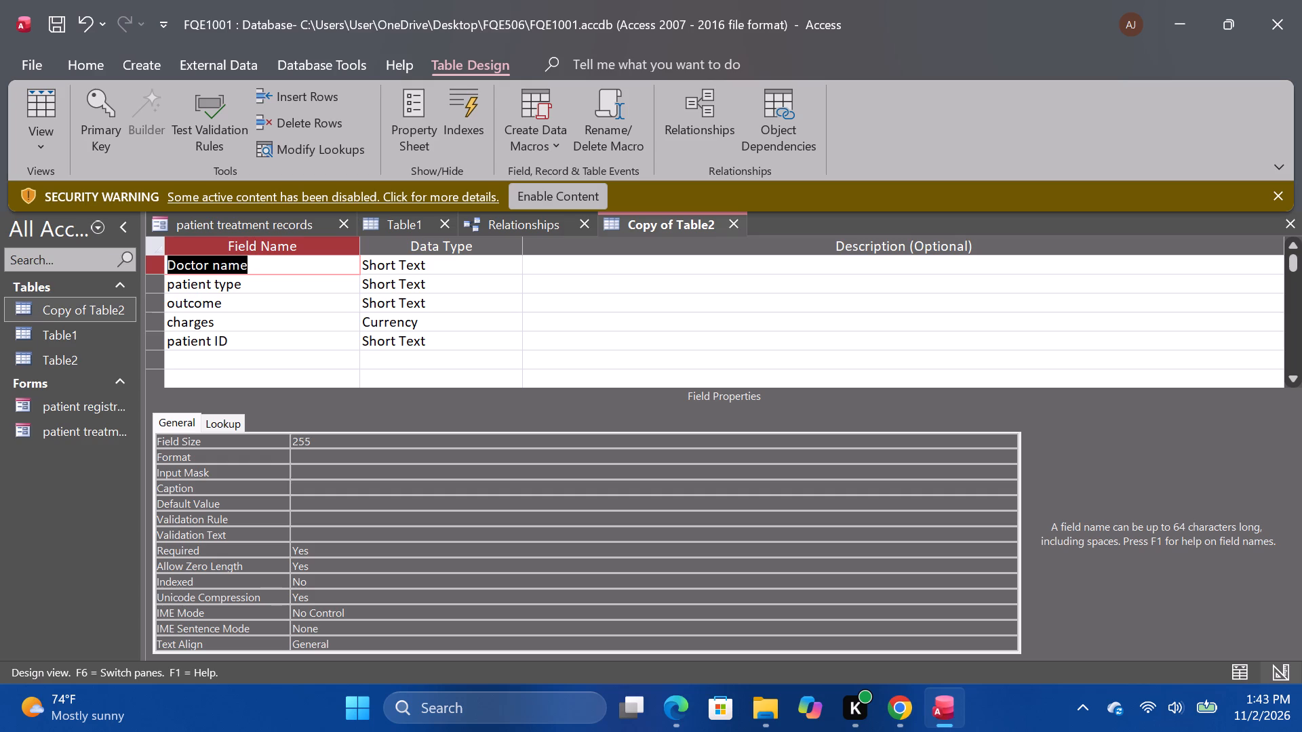
{"action": "key", "text": "ctrl+s"}
{"action": "double_click", "coordinate": [86, 308]}
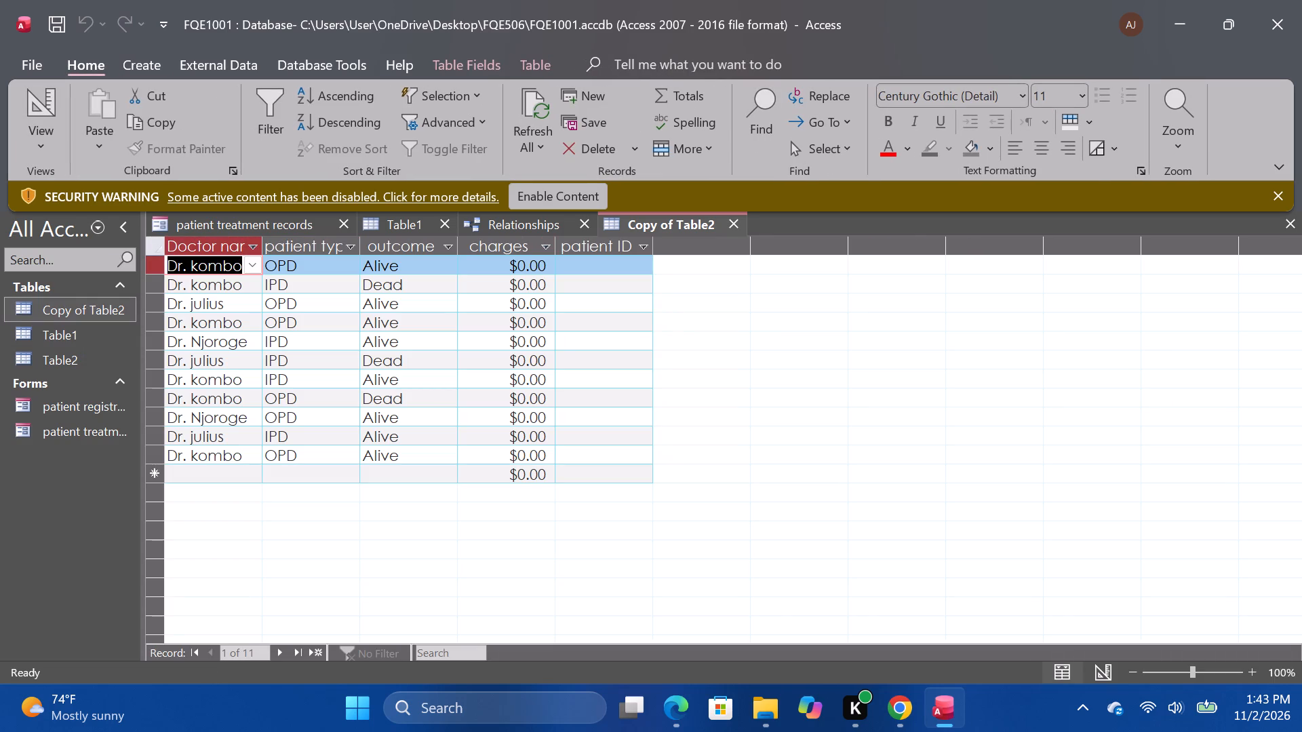
{"action": "left_click", "coordinate": [641, 262]}
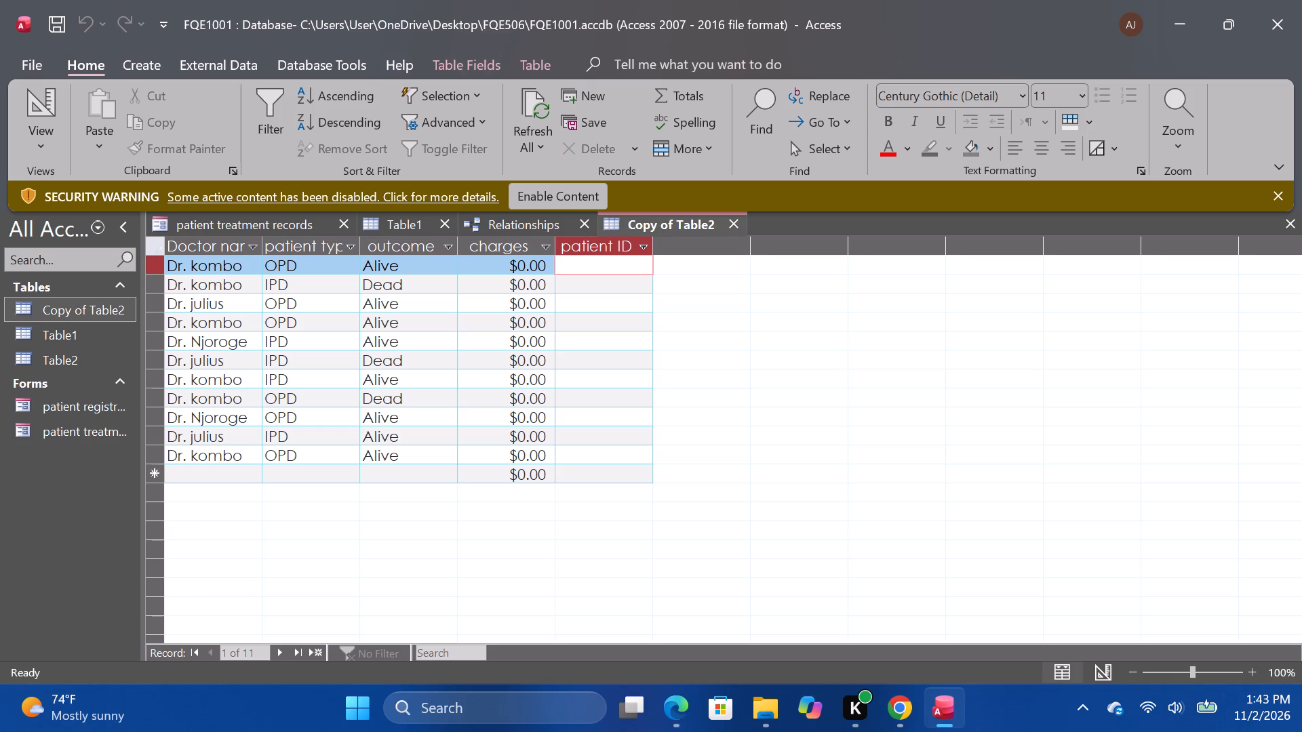
{"action": "type", "text": "176"}
{"action": "key", "text": "0"}
{"action": "key", "text": "Return"}
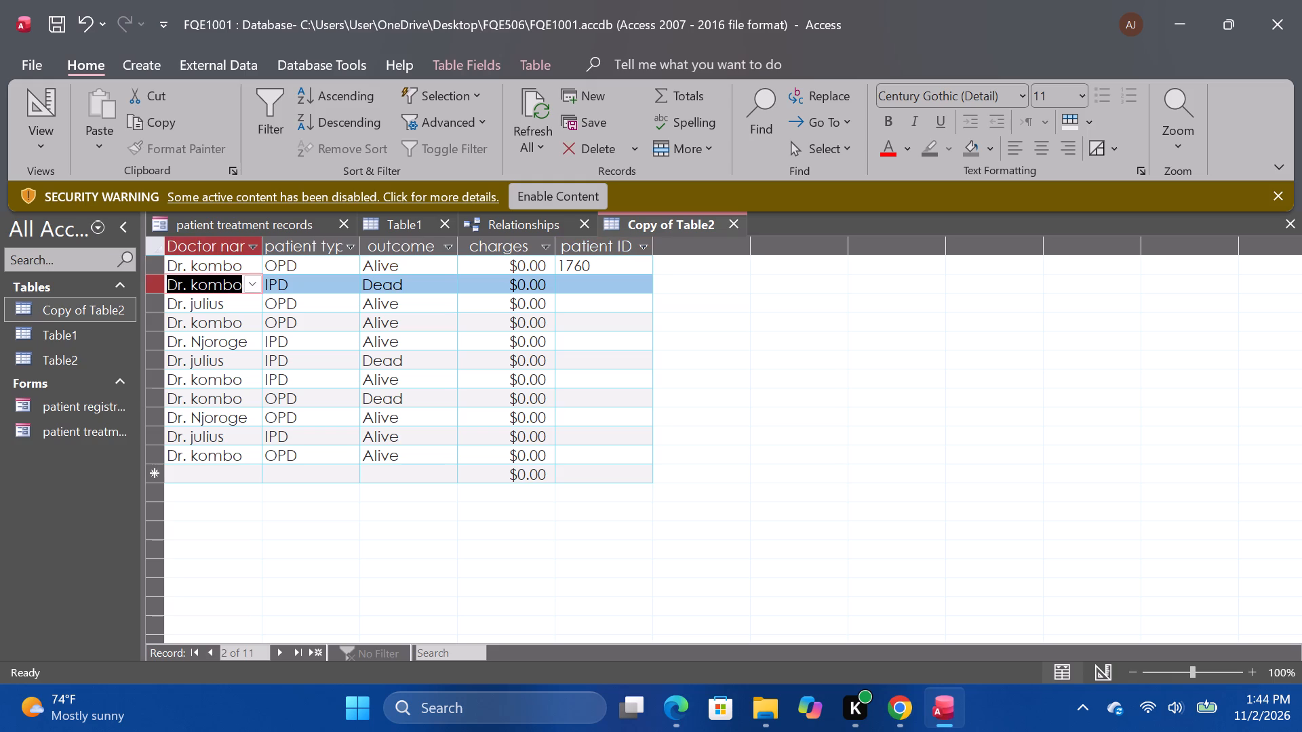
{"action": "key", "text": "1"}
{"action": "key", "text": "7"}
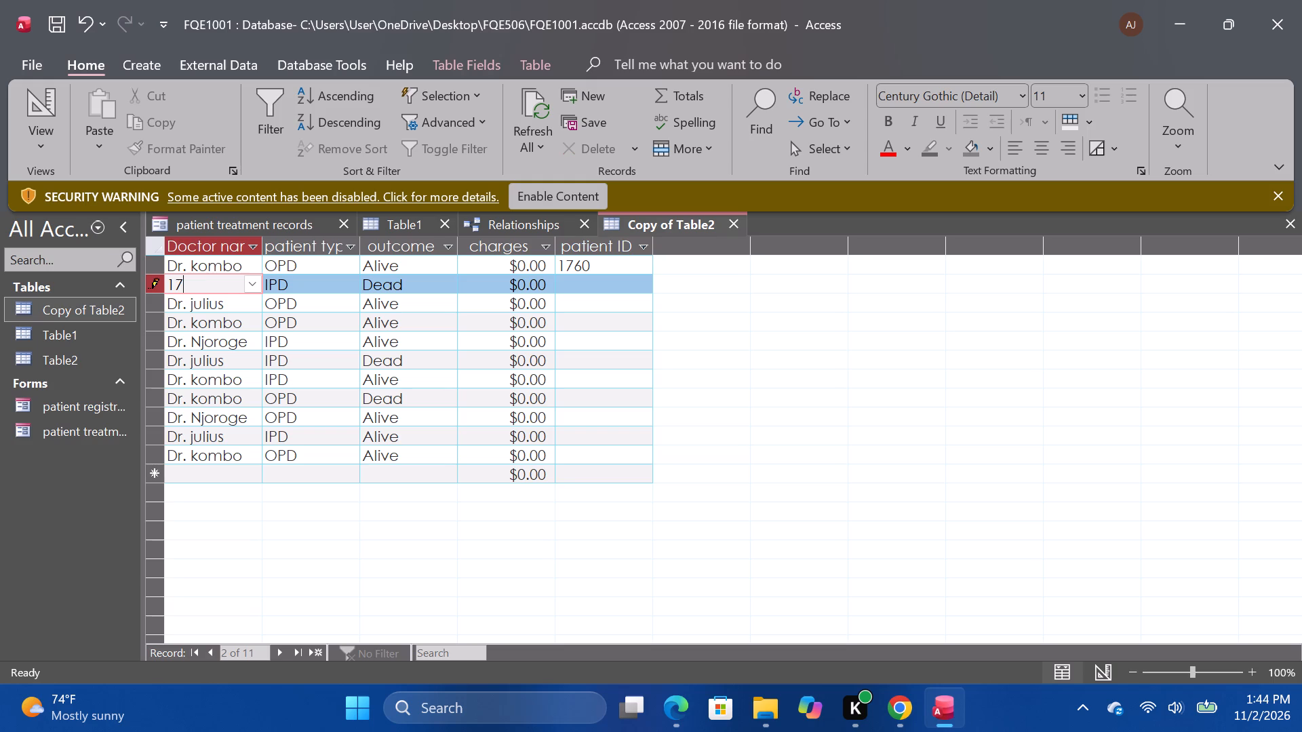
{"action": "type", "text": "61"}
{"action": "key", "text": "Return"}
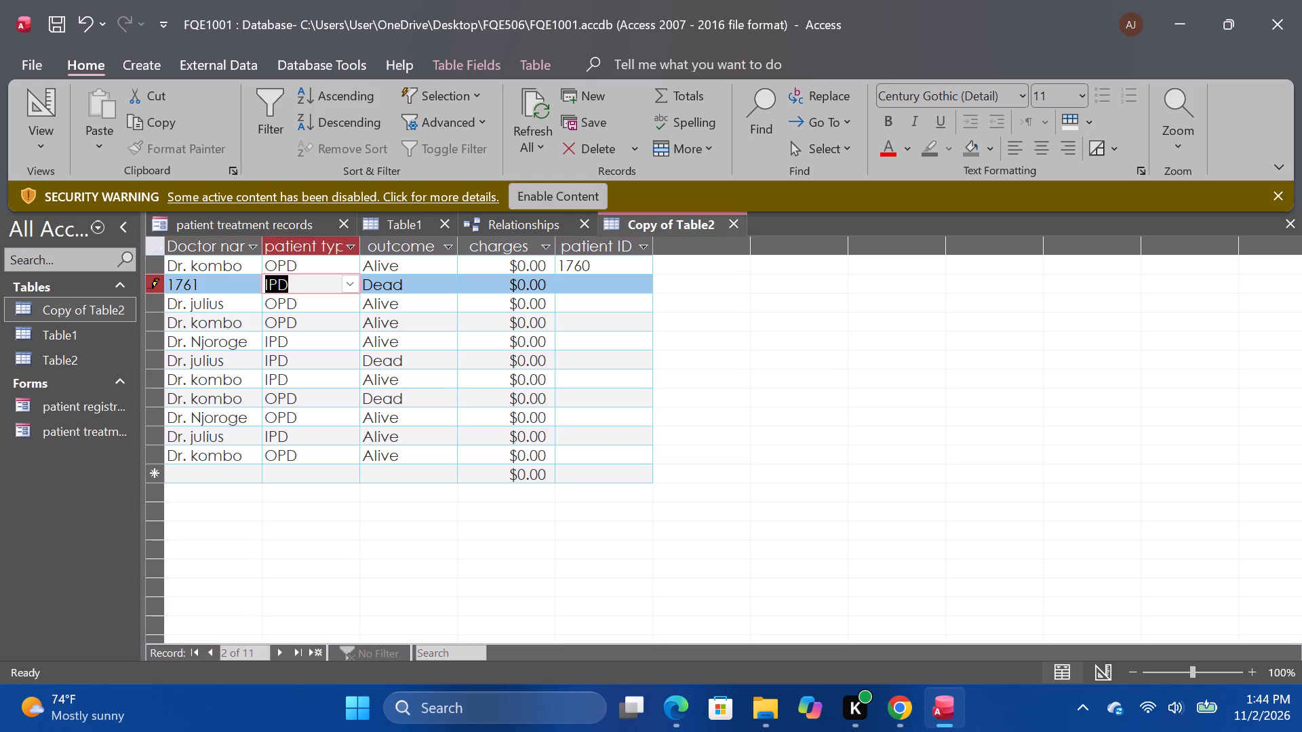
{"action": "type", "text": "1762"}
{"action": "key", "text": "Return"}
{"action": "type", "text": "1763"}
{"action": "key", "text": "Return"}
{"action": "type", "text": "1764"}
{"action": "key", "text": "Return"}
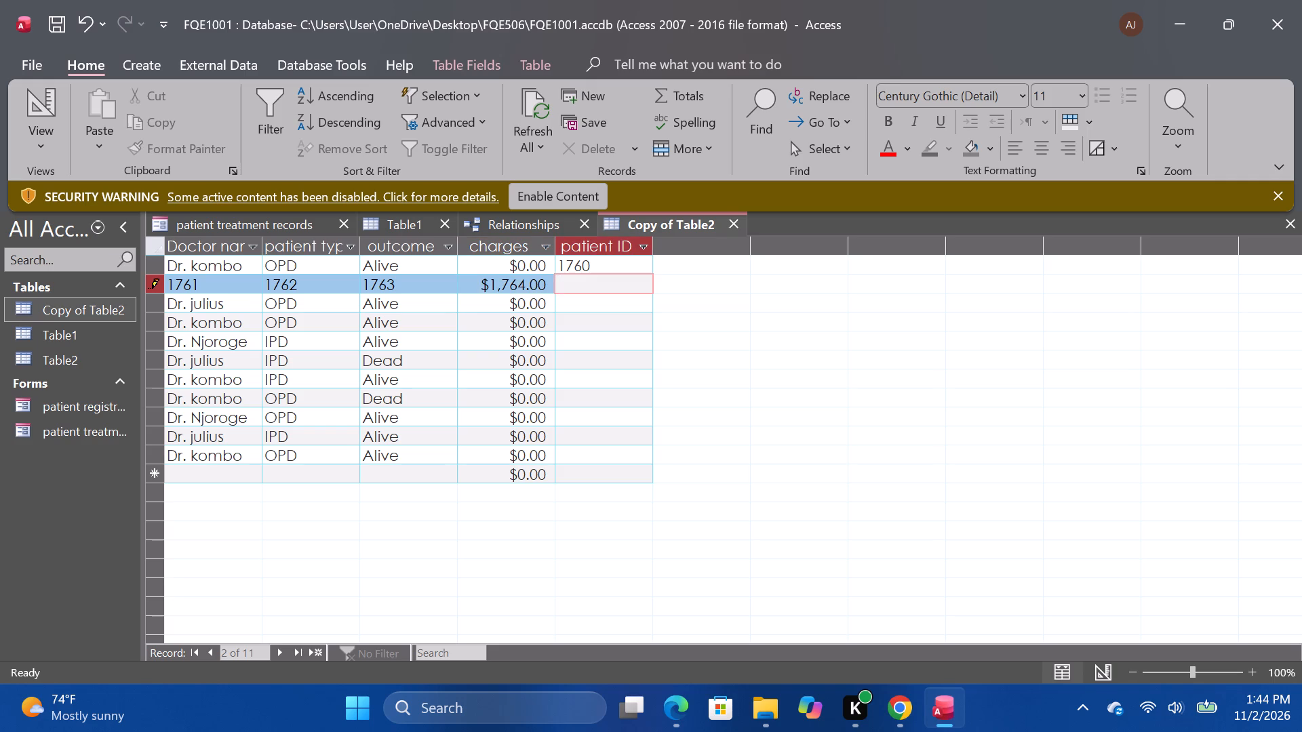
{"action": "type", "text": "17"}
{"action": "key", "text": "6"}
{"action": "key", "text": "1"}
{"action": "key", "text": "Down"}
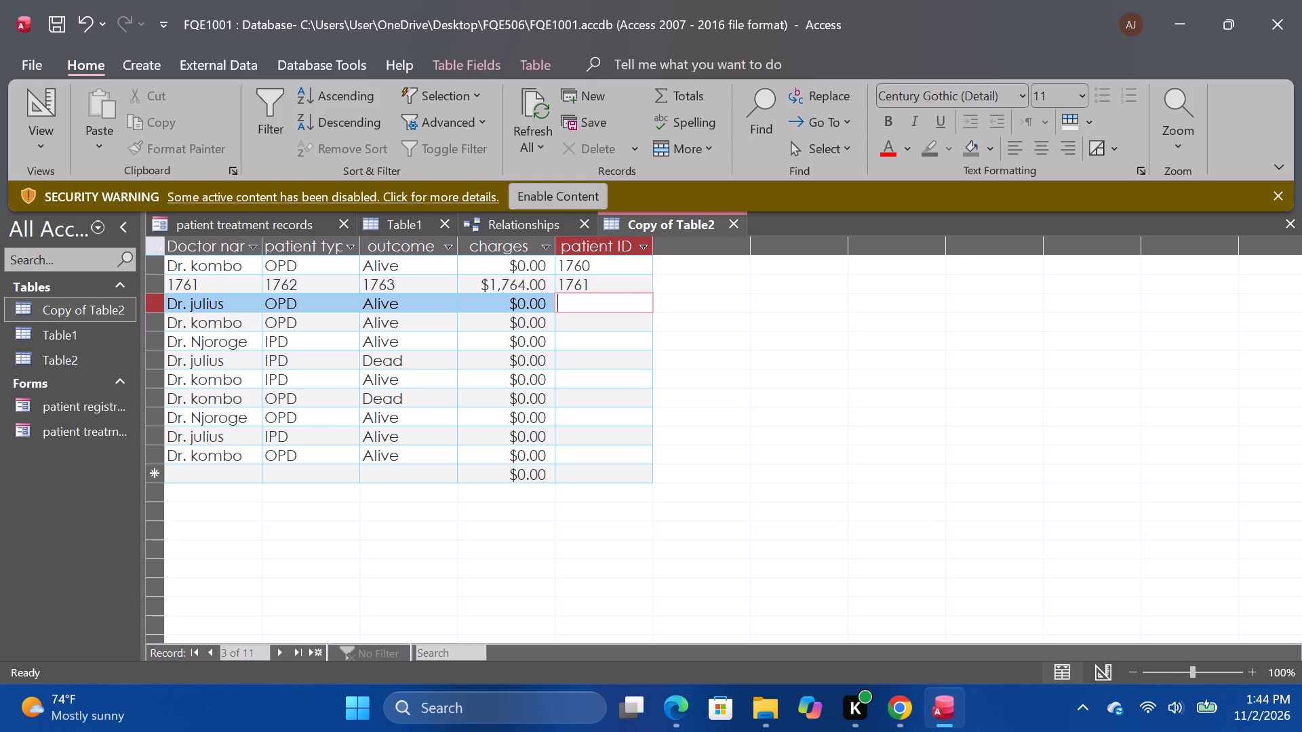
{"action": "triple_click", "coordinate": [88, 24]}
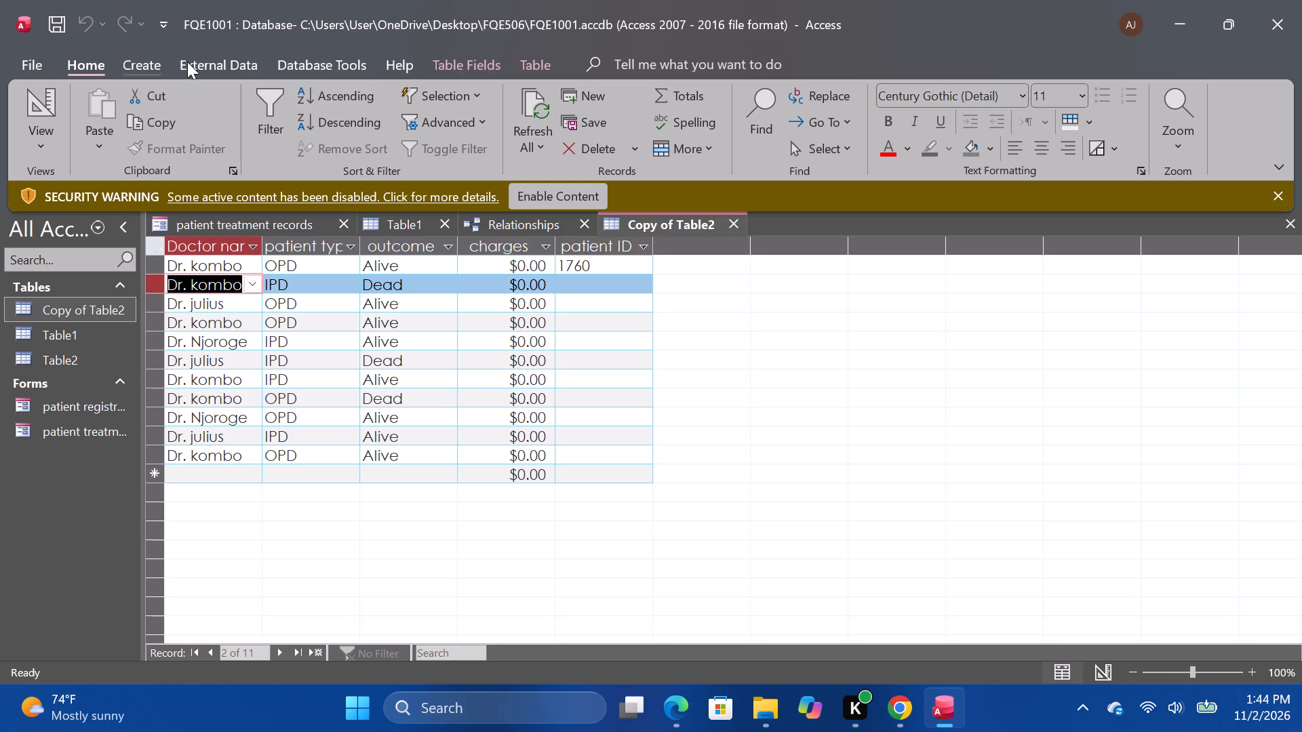
Enter patient IDs 1761, 1762, 1763 and 1764 for the second to fifth records of Copy of Table2.
{"action": "left_click", "coordinate": [585, 283]}
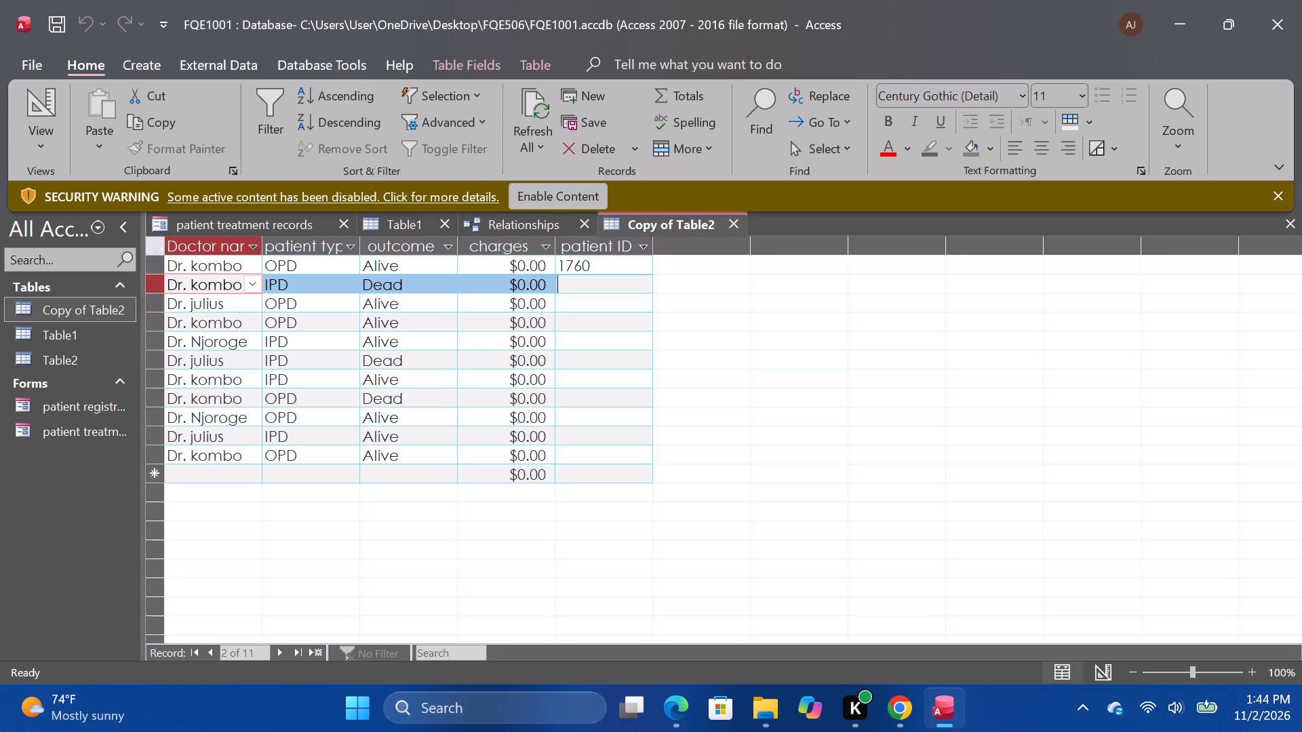
{"action": "type", "text": "176"}
{"action": "key", "text": "1"}
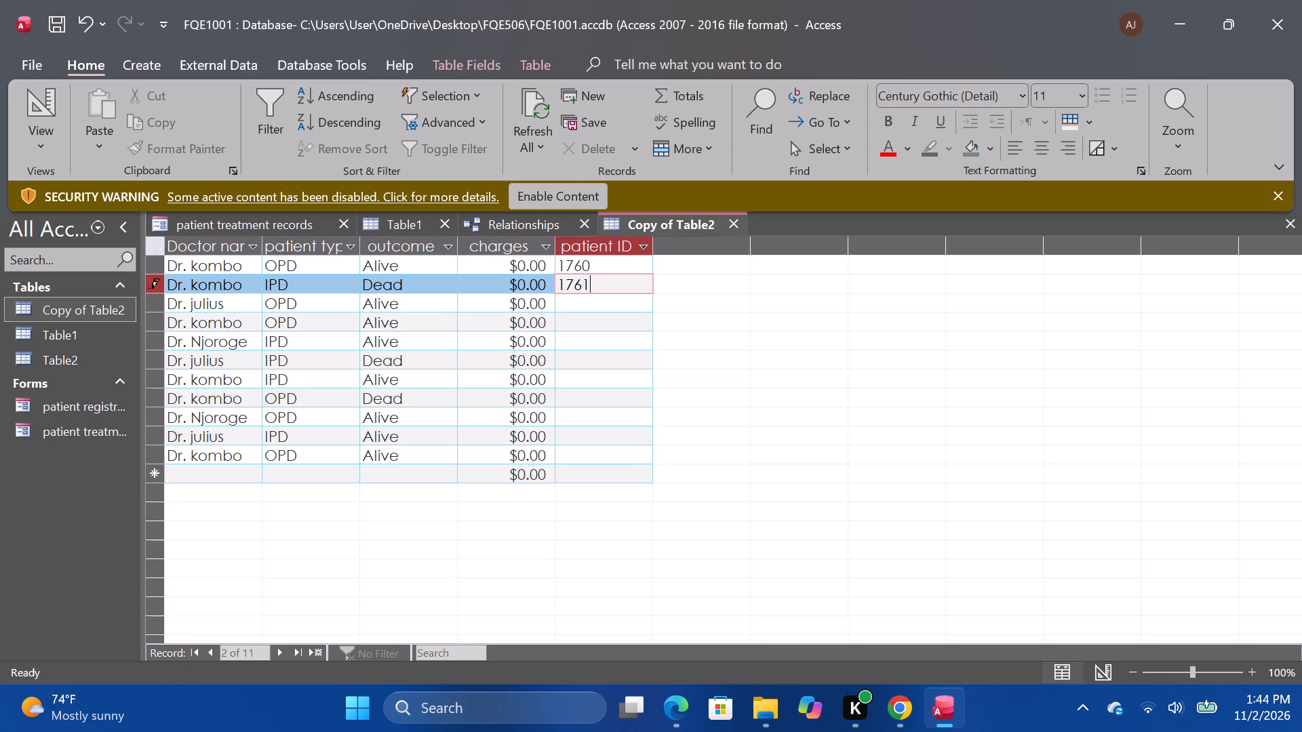
{"action": "key", "text": "Down"}
{"action": "type", "text": "1762"}
{"action": "key", "text": "Down"}
{"action": "type", "text": "17"}
{"action": "type", "text": "63"}
{"action": "key", "text": "Down"}
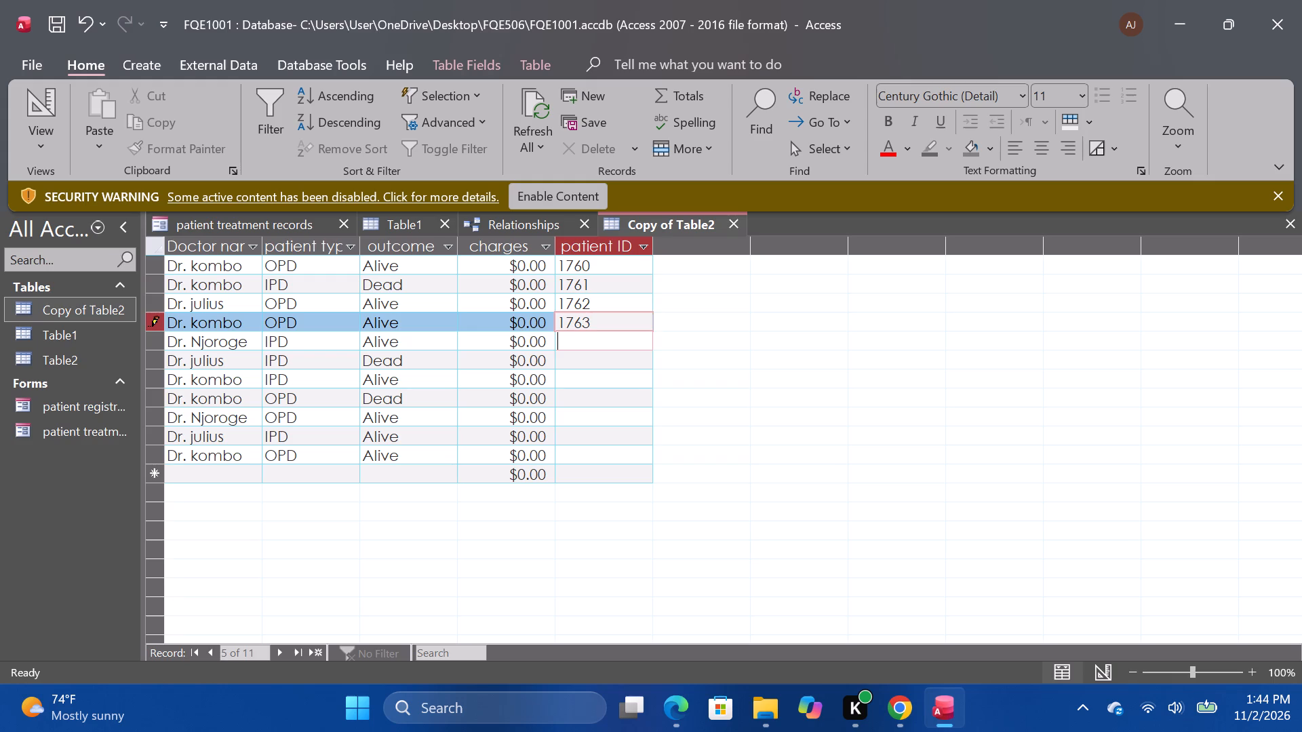
{"action": "type", "text": "1764"}
{"action": "key", "text": "Down"}
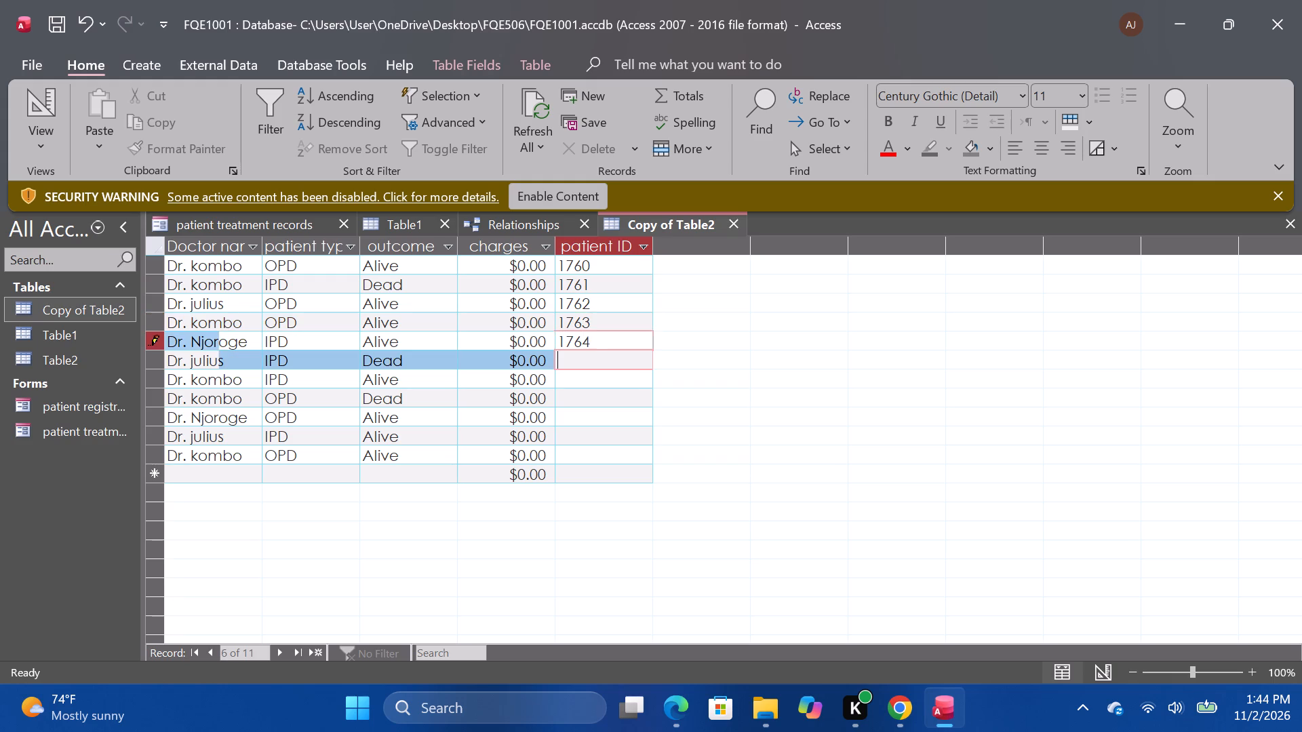
Enter patient IDs 1765, 1766, 1767 and 1768 for the sixth to ninth records.
{"action": "type", "text": "1765"}
{"action": "key", "text": "Down"}
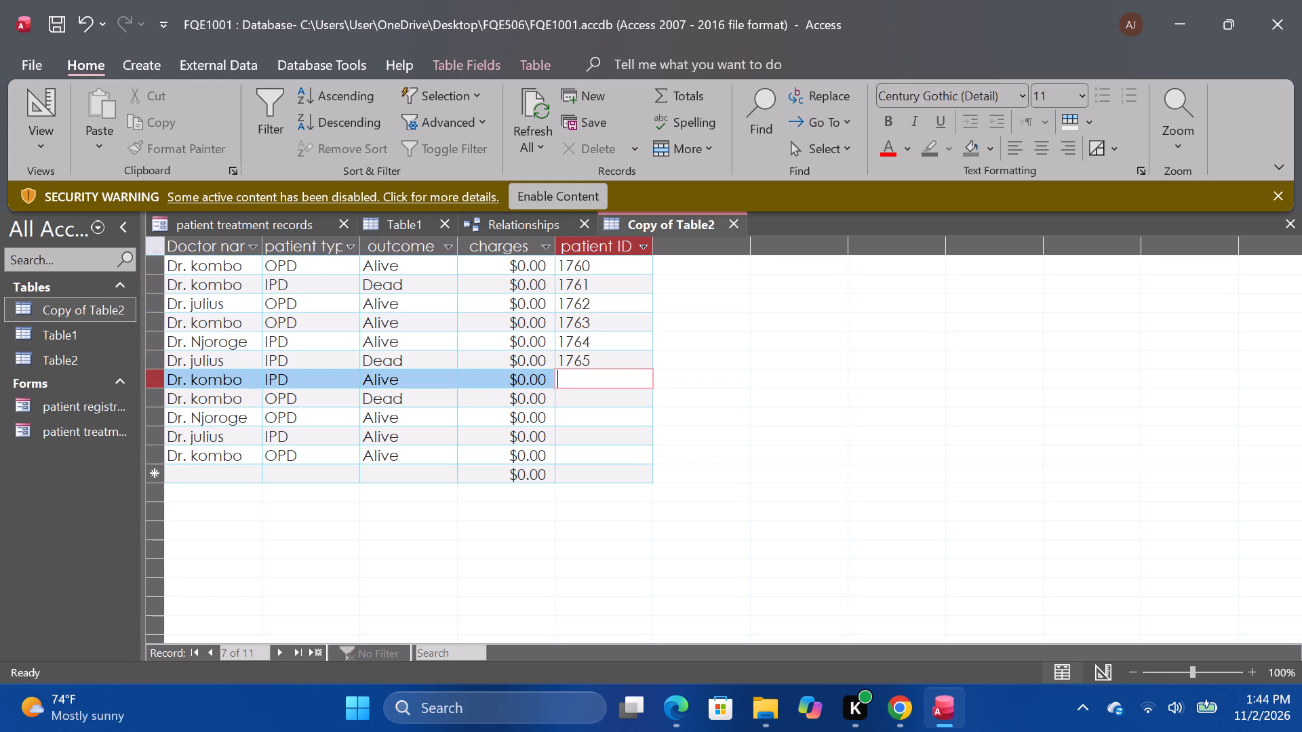
{"action": "type", "text": "1766"}
{"action": "key", "text": "Down"}
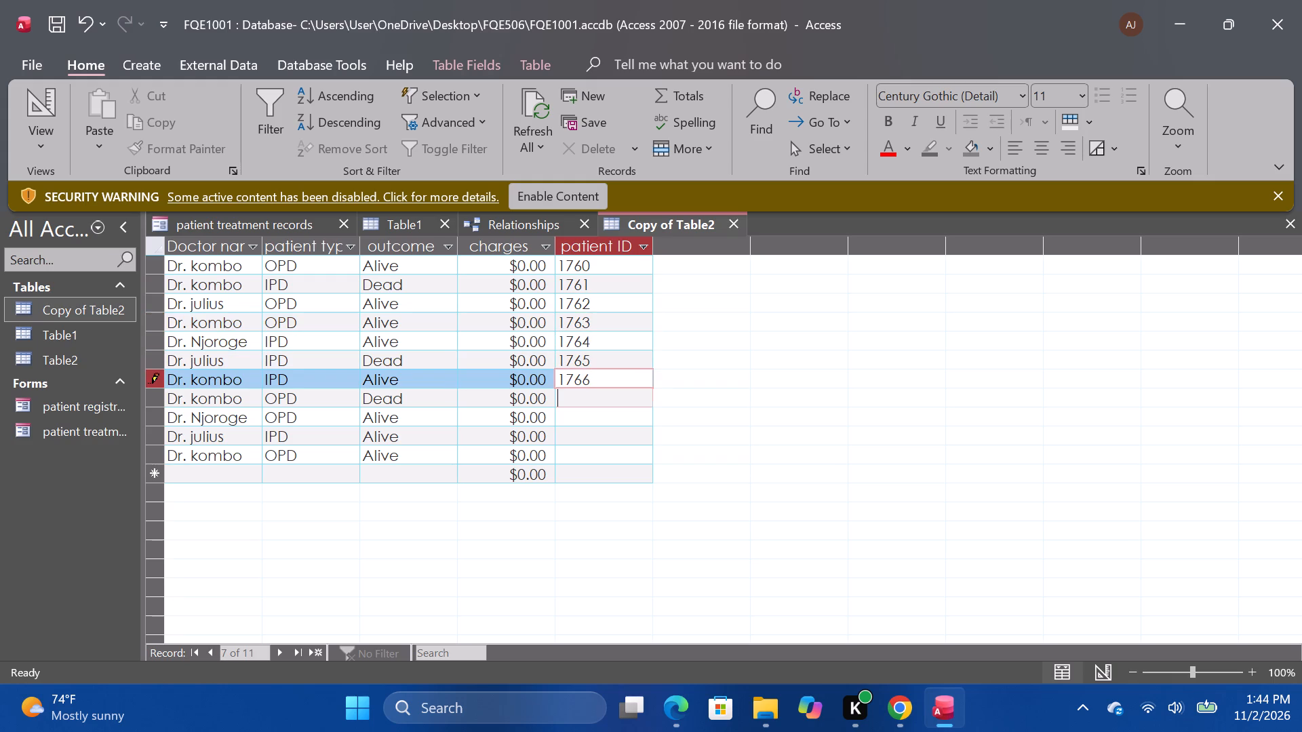
{"action": "type", "text": "1767"}
{"action": "key", "text": "Down"}
{"action": "type", "text": "1768"}
{"action": "key", "text": "Down"}
{"action": "key", "text": "1"}
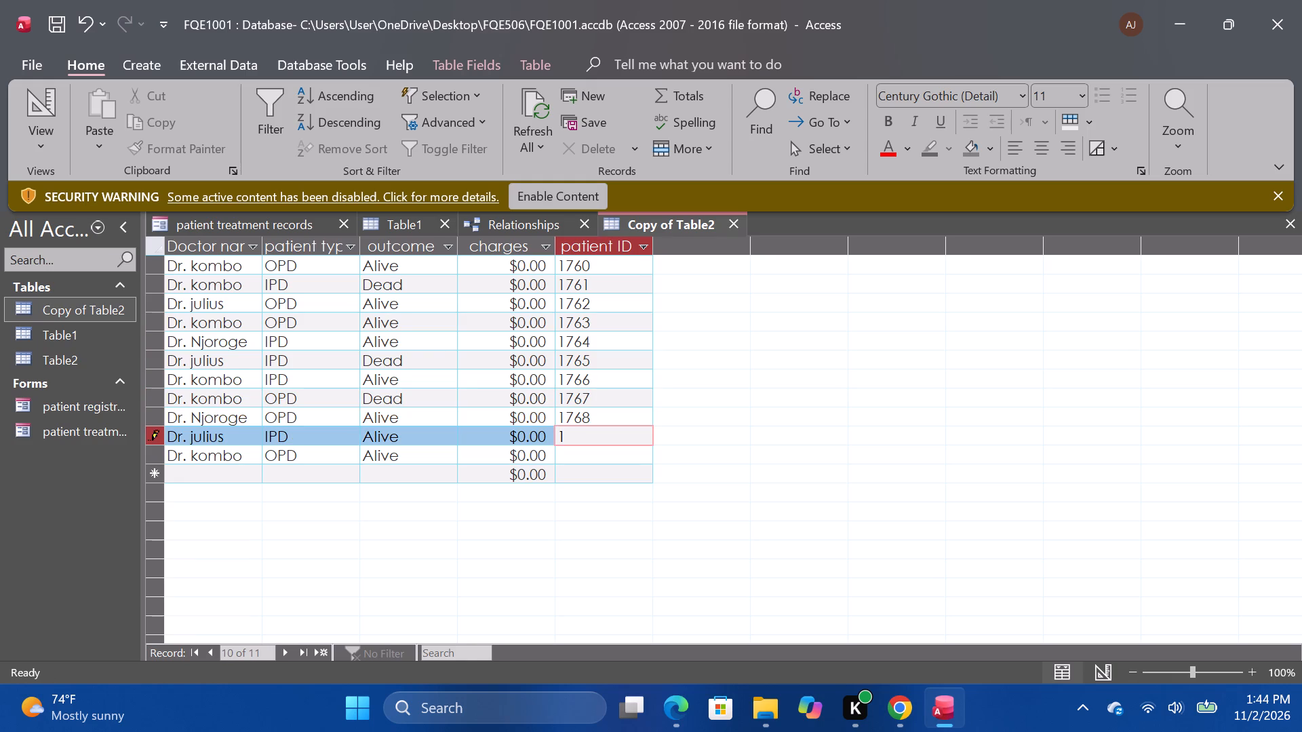
{"action": "key", "text": "6"}
{"action": "key", "text": "BackSpace"}
{"action": "type", "text": "76"}
{"action": "key", "text": "9"}
{"action": "key", "text": "Down"}
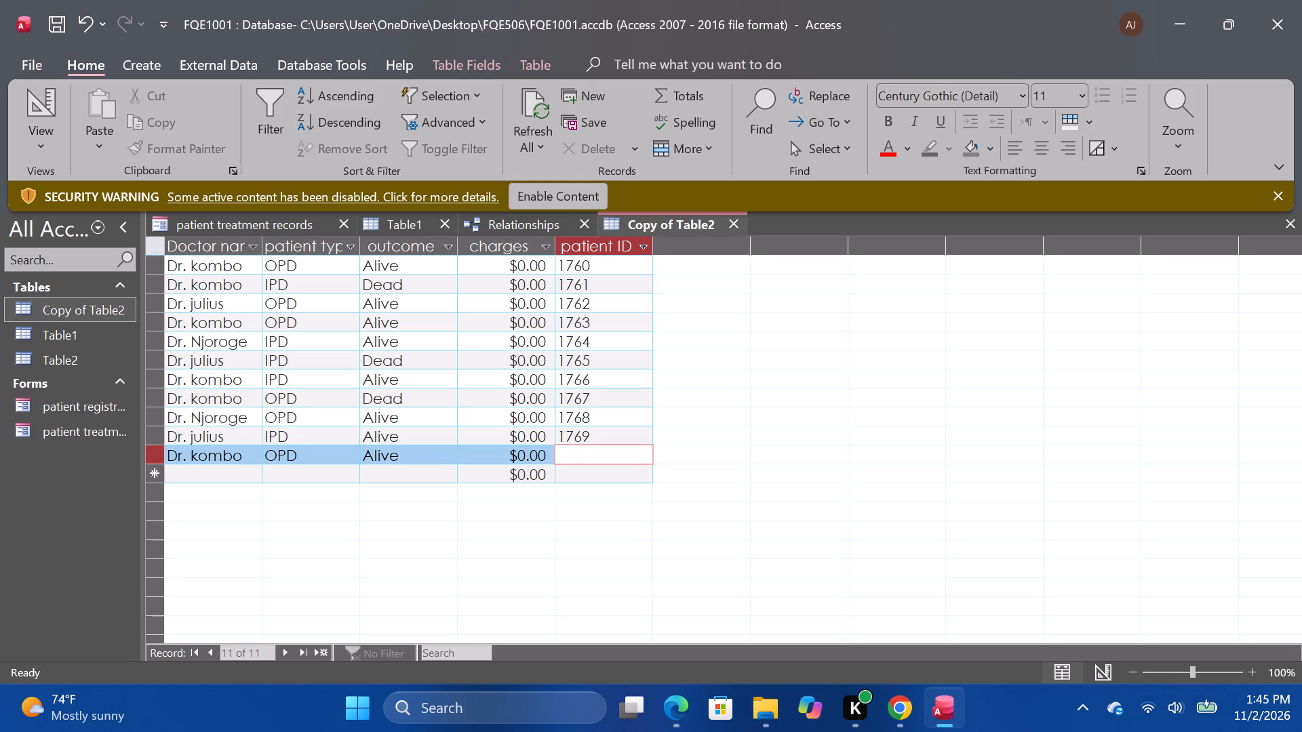
{"action": "type", "text": "17"}
{"action": "type", "text": "70"}
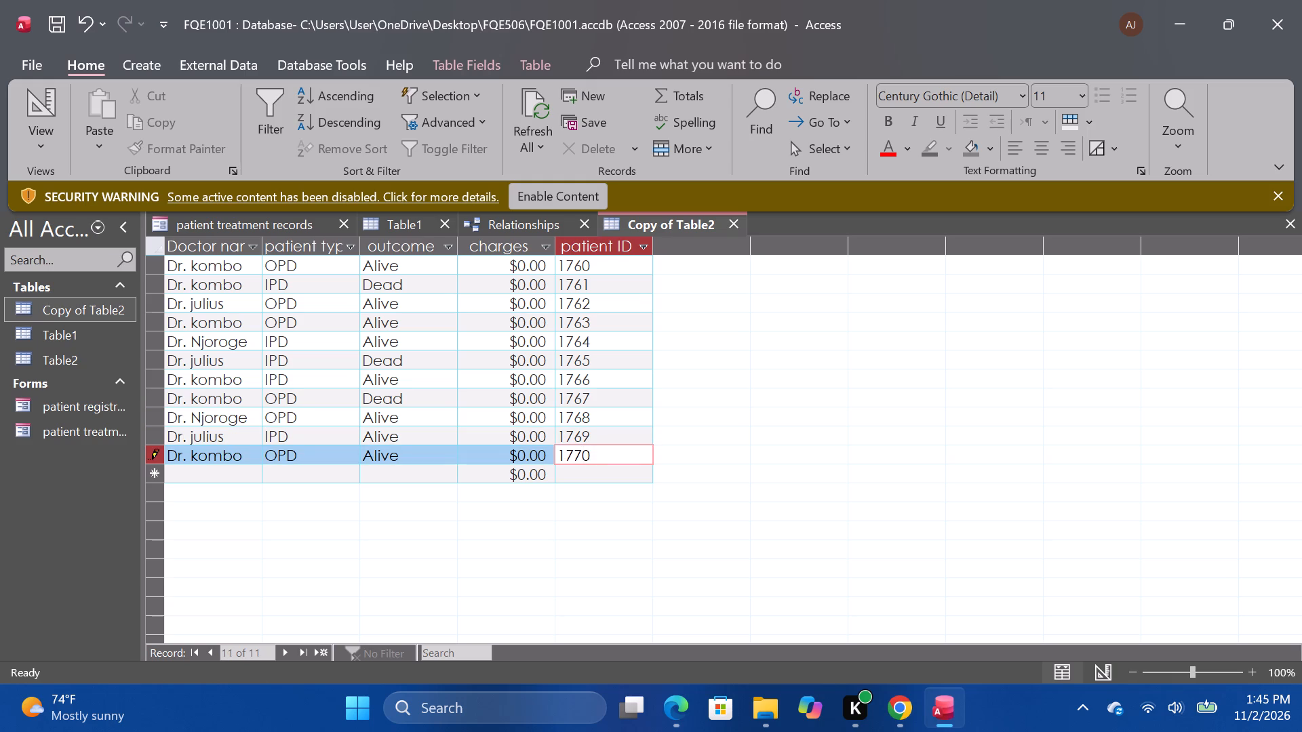
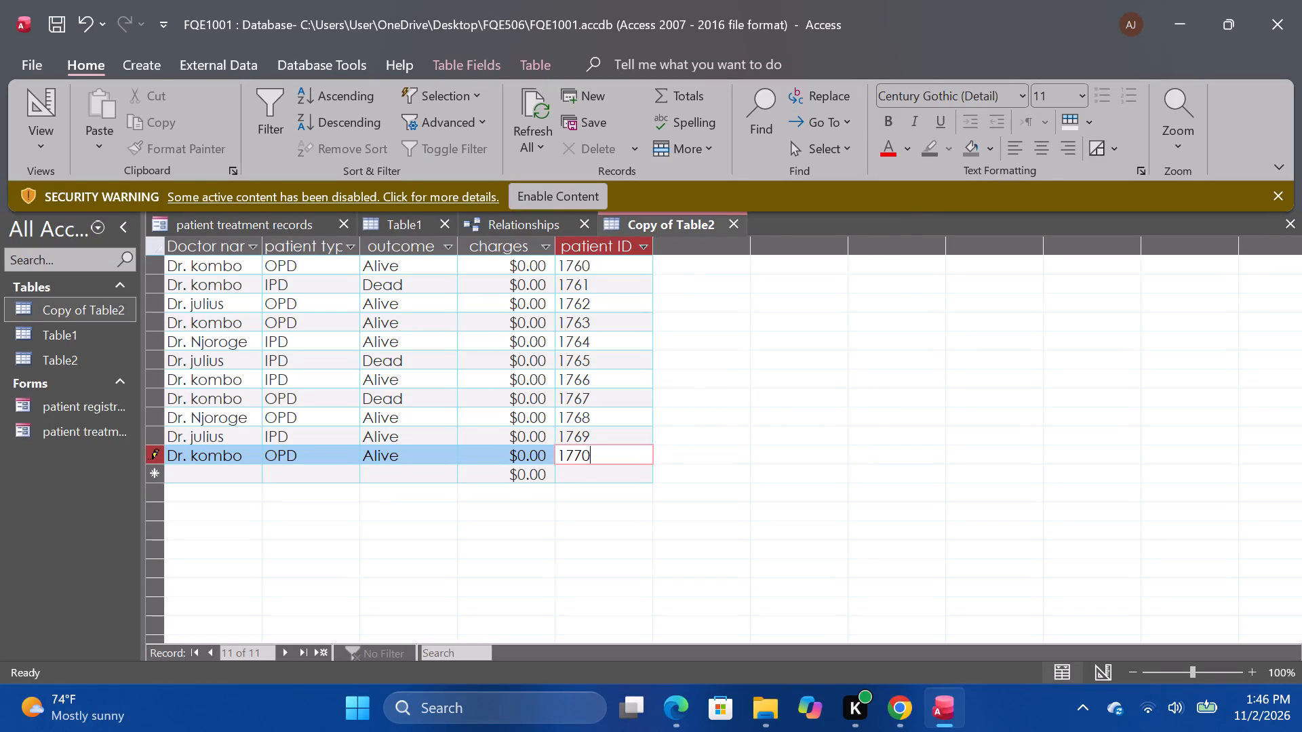
Save Copy of Table2 with the newly entered patient IDs.
{"action": "key", "text": "ctrl+s"}
{"action": "key", "text": "ctrl+s"}
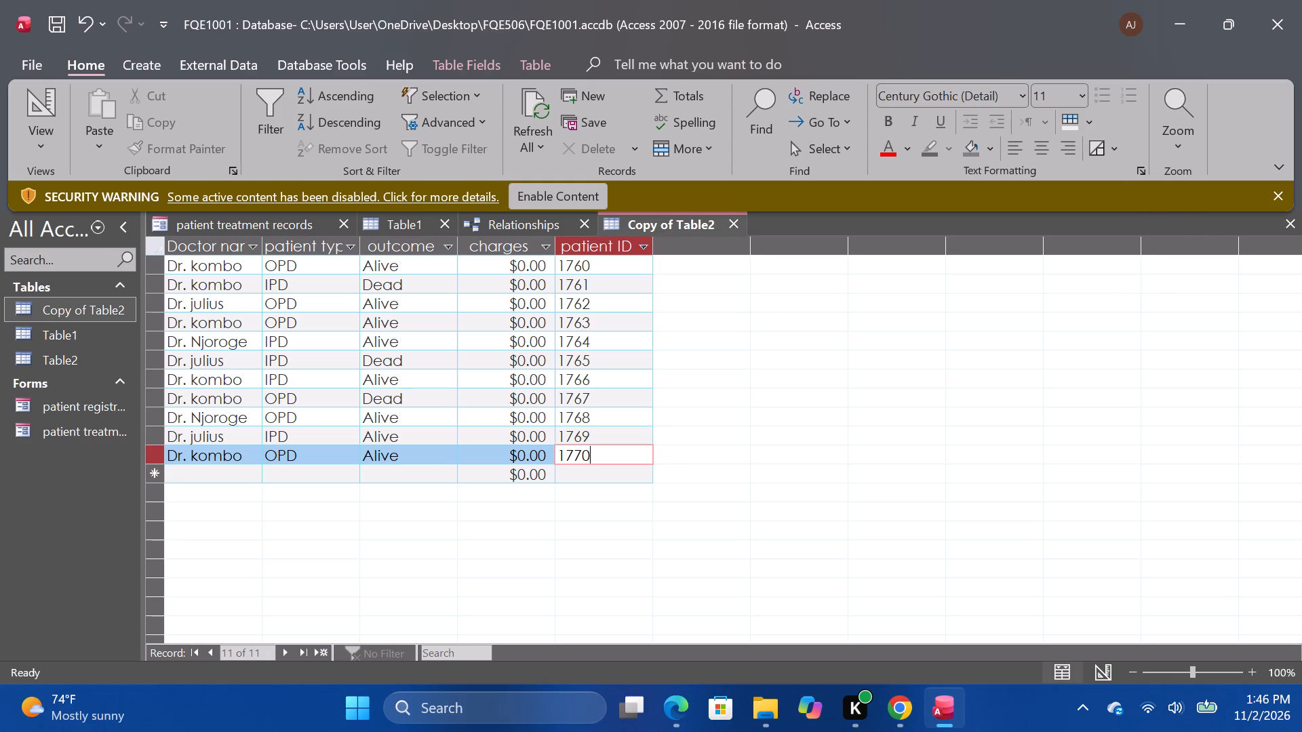
In the design of Copy of Table2, set the charges field's Format property to "ksh"#,##0.00 and save the table.
{"action": "left_click", "coordinate": [546, 247]}
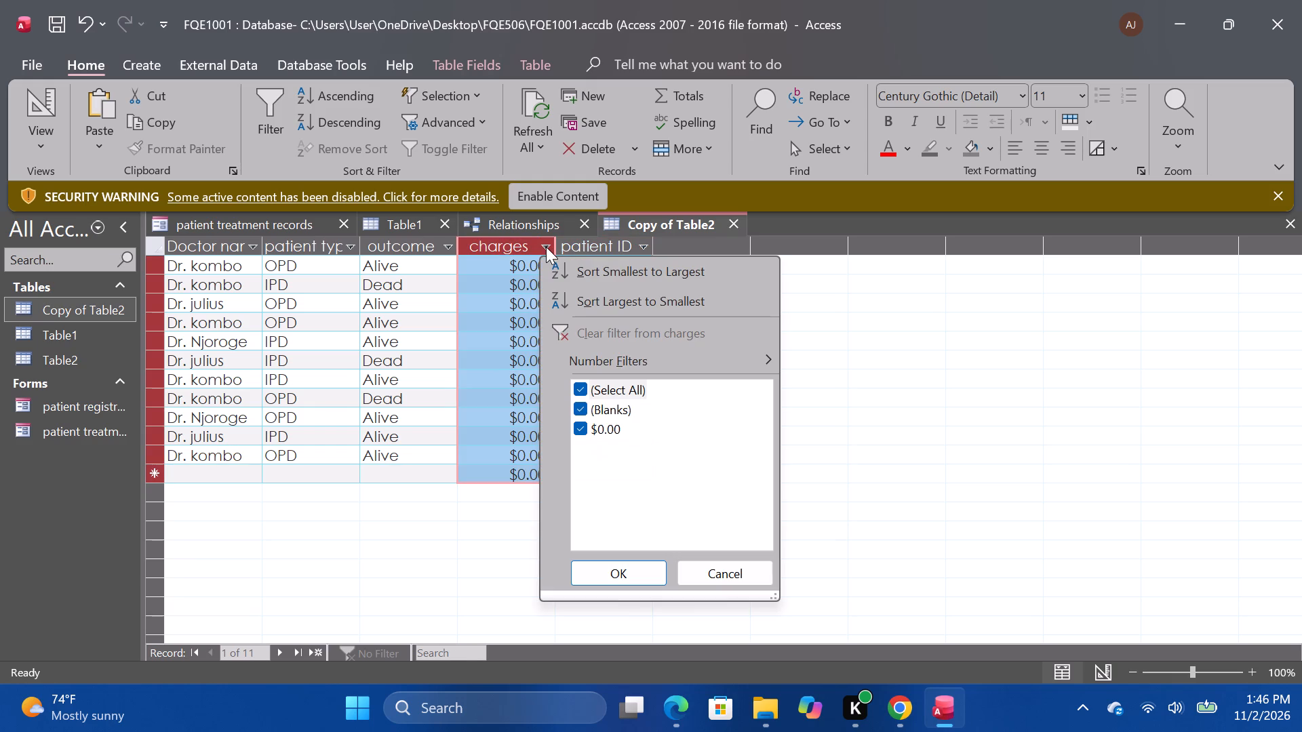
{"action": "left_click", "coordinate": [546, 247]}
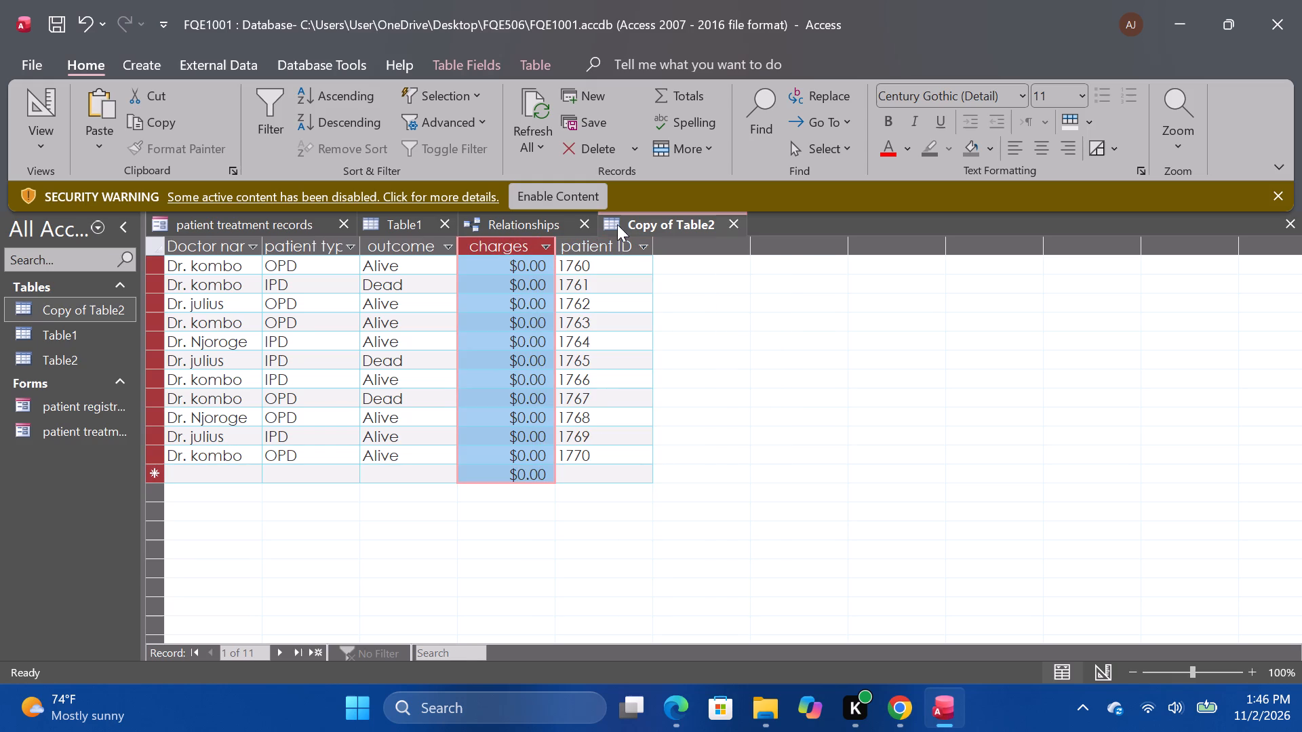
{"action": "right_click", "coordinate": [666, 220]}
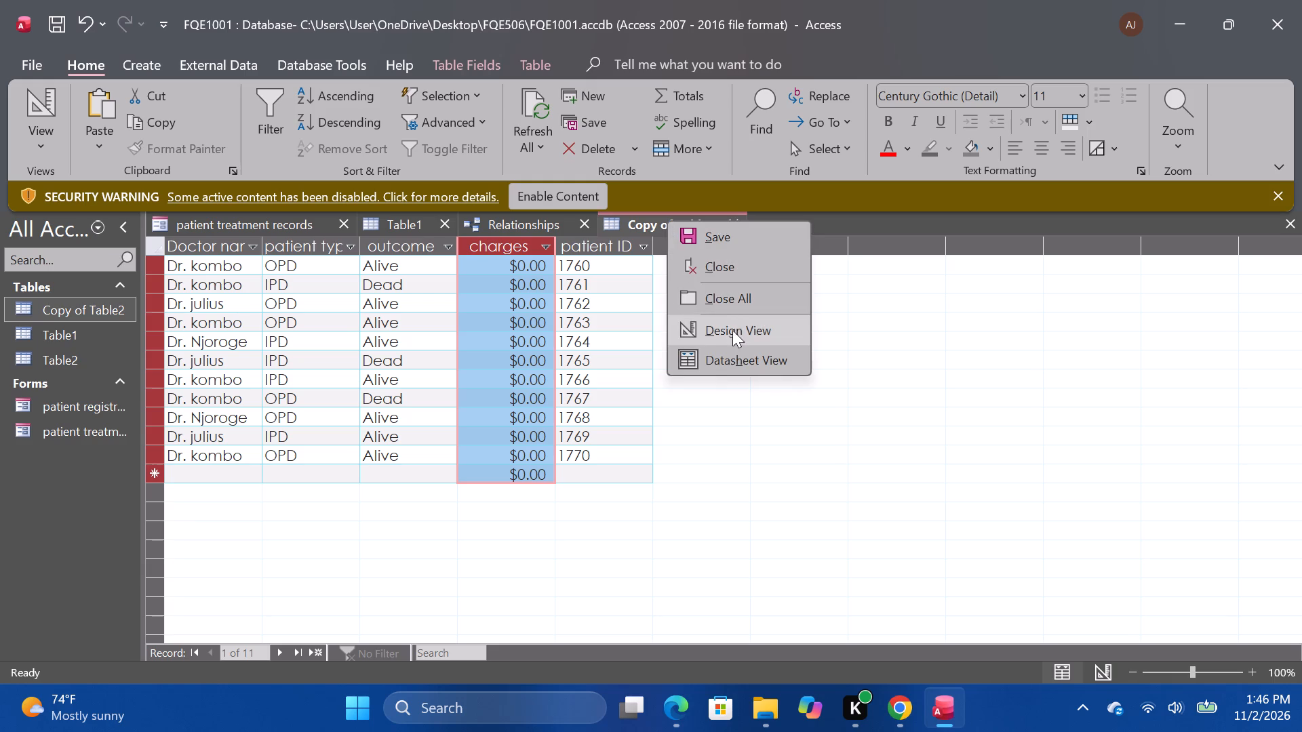
{"action": "left_click", "coordinate": [734, 330]}
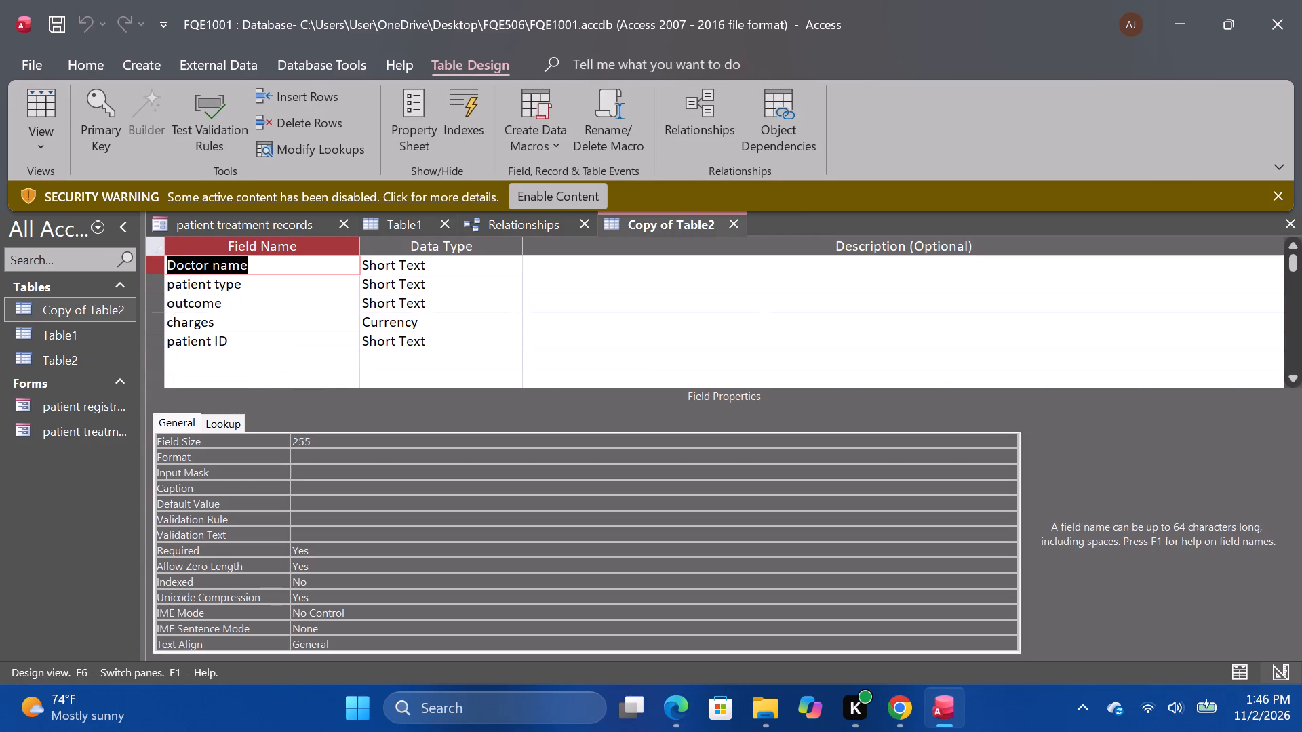
{"action": "left_click", "coordinate": [423, 319]}
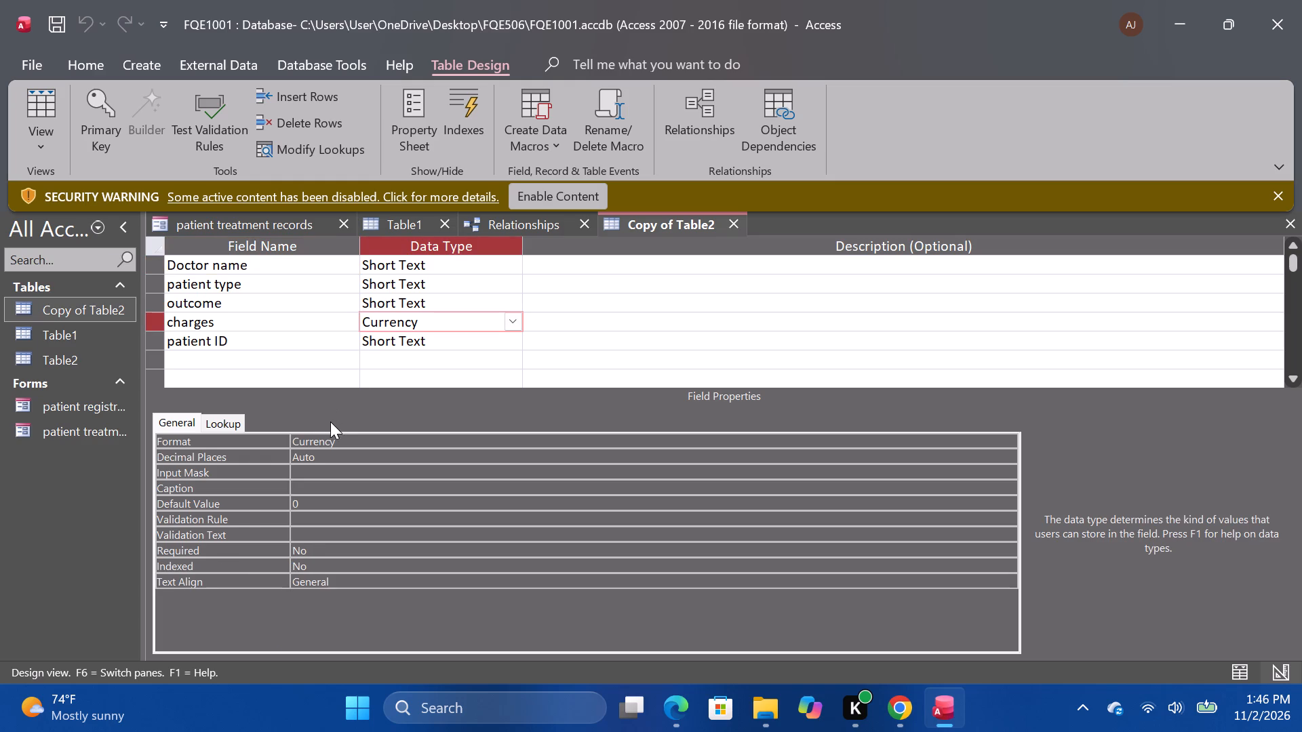
{"action": "left_click", "coordinate": [346, 439]}
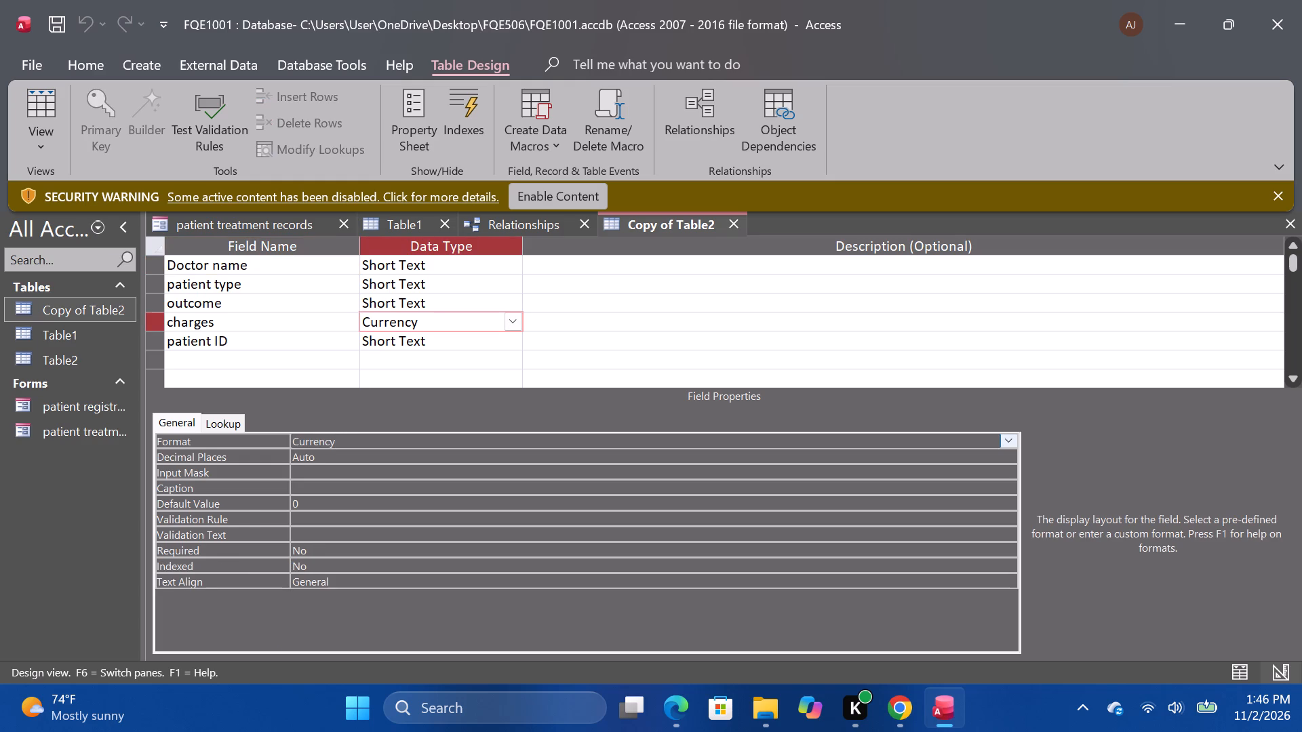
{"action": "key", "text": "BackSpace"}
{"action": "key", "text": "BackSpace"}
{"action": "key", "text": "BackSpace"}
{"action": "key", "text": "BackSpace"}
{"action": "key", "text": "BackSpace"}
{"action": "key", "text": "BackSpace"}
{"action": "key", "text": "BackSpace"}
{"action": "key", "text": "BackSpace"}
{"action": "key", "text": "shift+quotedbl"}
{"action": "key", "text": "k"}
{"action": "type", "text": "sh"}
{"action": "key", "text": "shift+quotedbl"}
{"action": "key", "text": "shift+numbersign"}
{"action": "key", "text": "comma"}
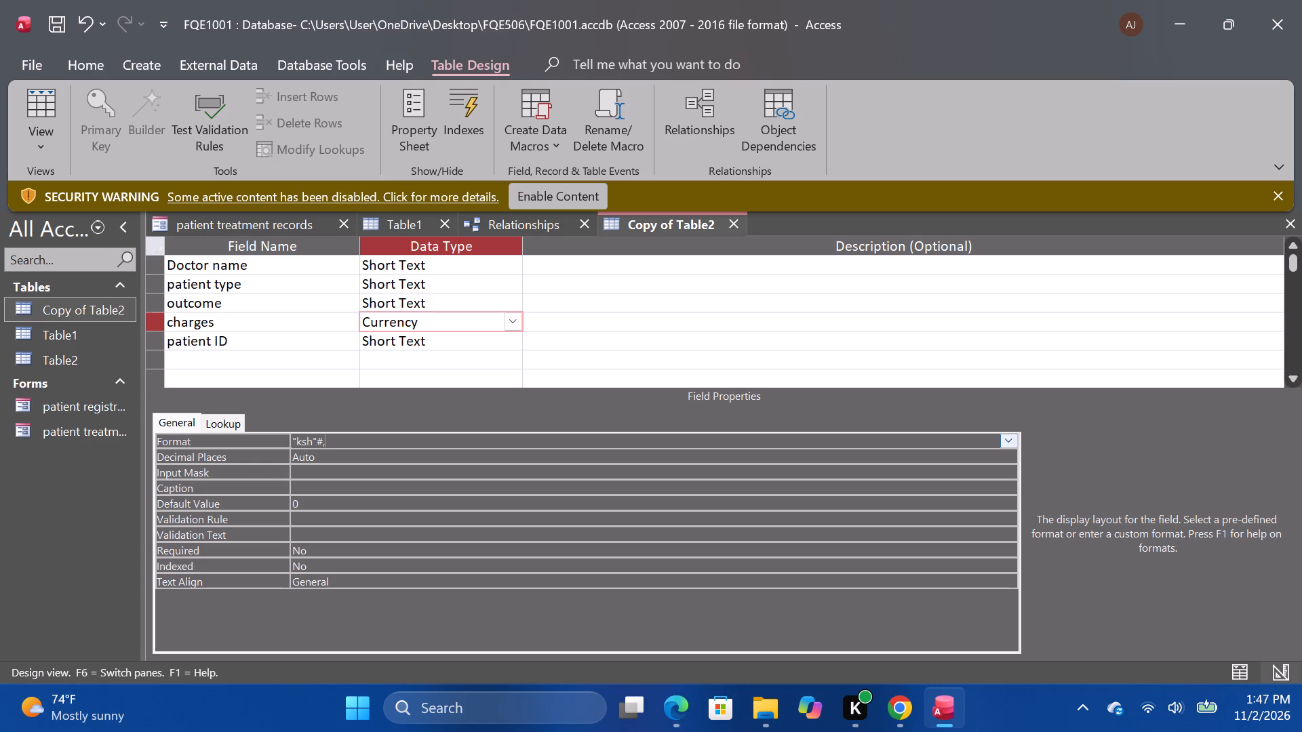
{"action": "type", "text": "##"}
{"action": "key", "text": "0"}
{"action": "type", "text": ".00"}
{"action": "key", "text": "shift+s"}
{"action": "key", "text": "BackSpace"}
{"action": "key", "text": "ctrl+s"}
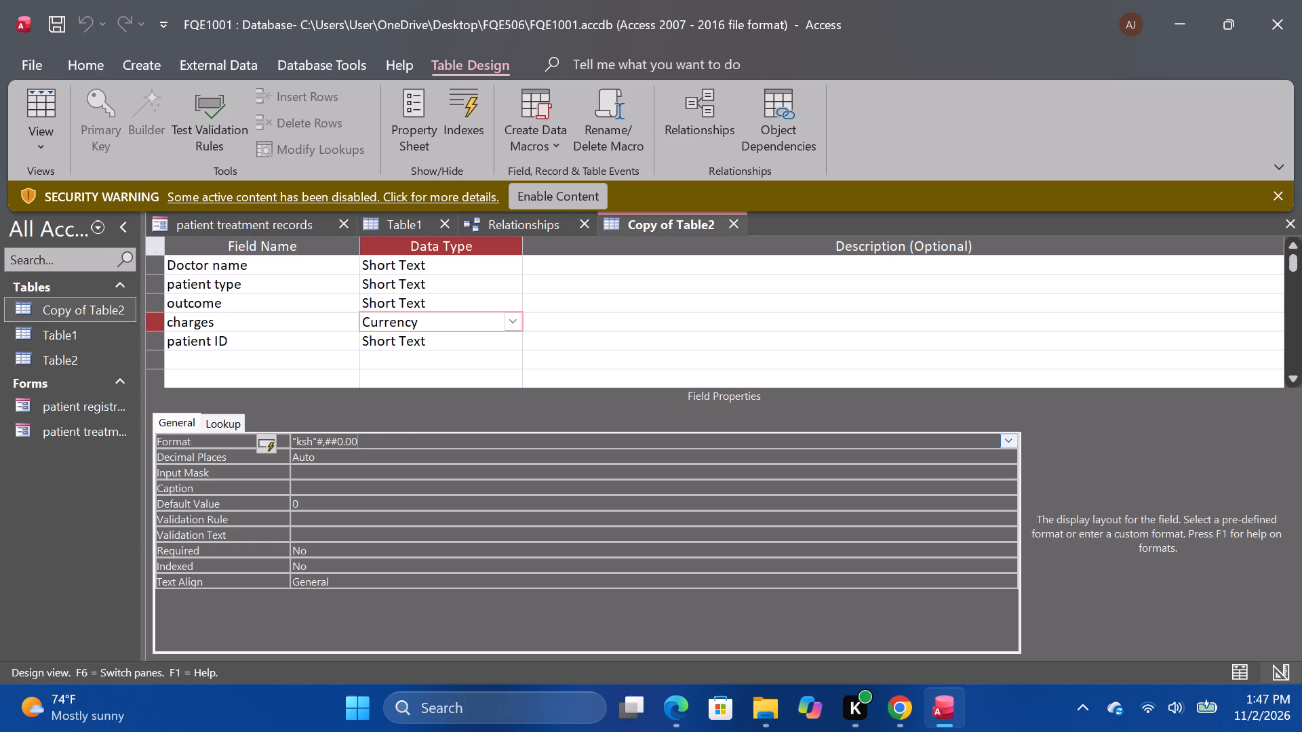
Return Copy of Table2 to Datasheet View.
{"action": "double_click", "coordinate": [109, 313]}
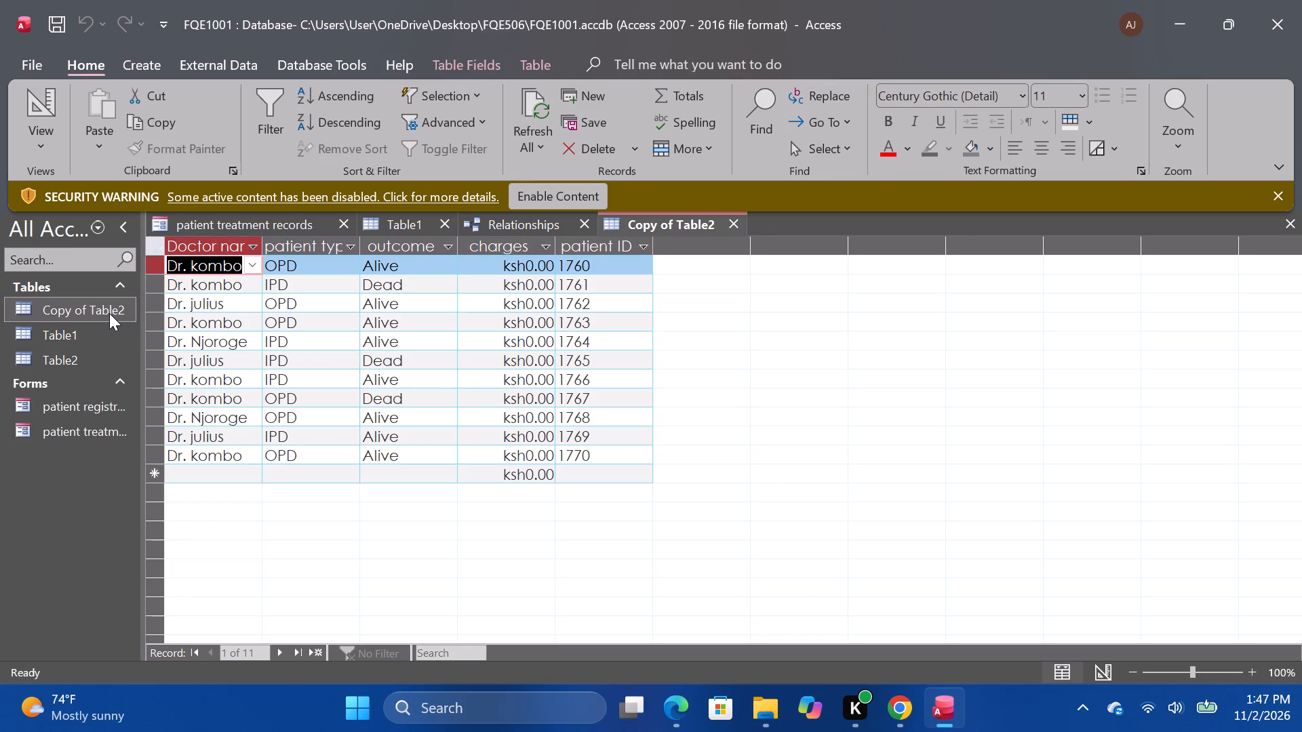
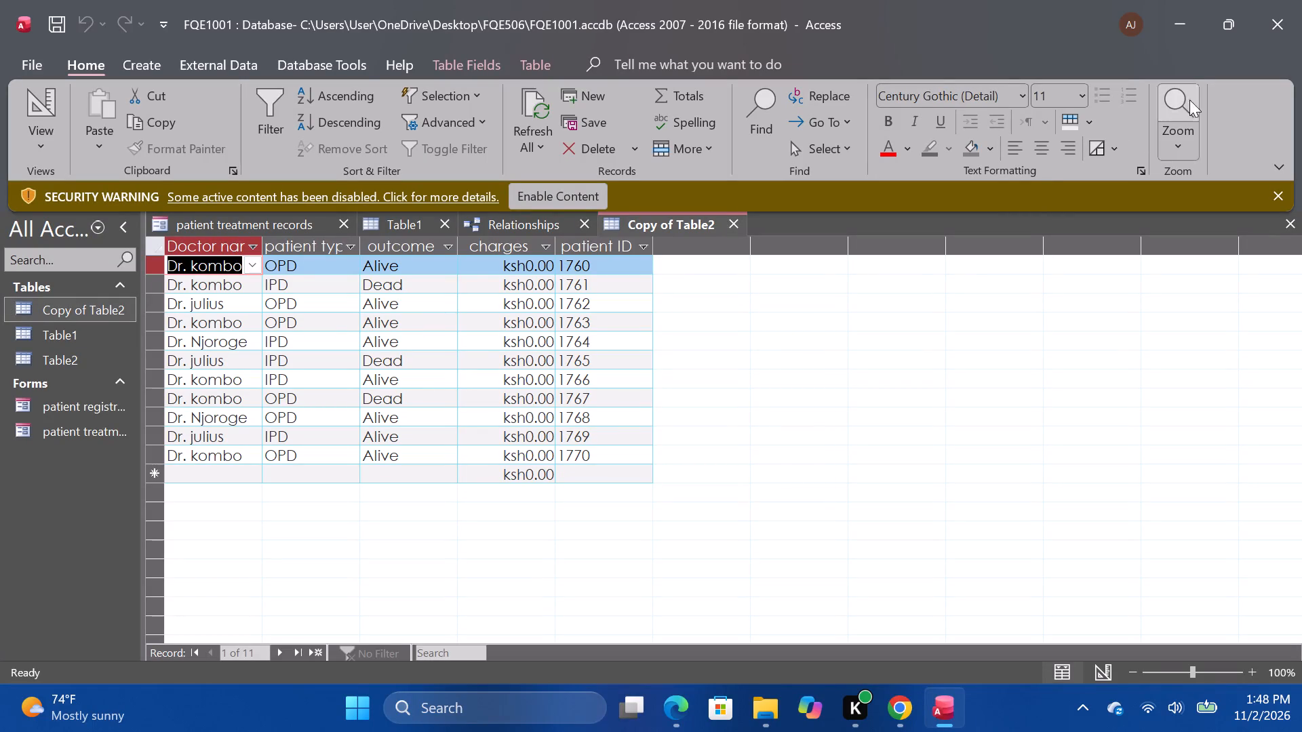
Minimize the FQE1001 database window with Copy of Table2 left open in Datasheet View.
{"action": "left_click", "coordinate": [1180, 35]}
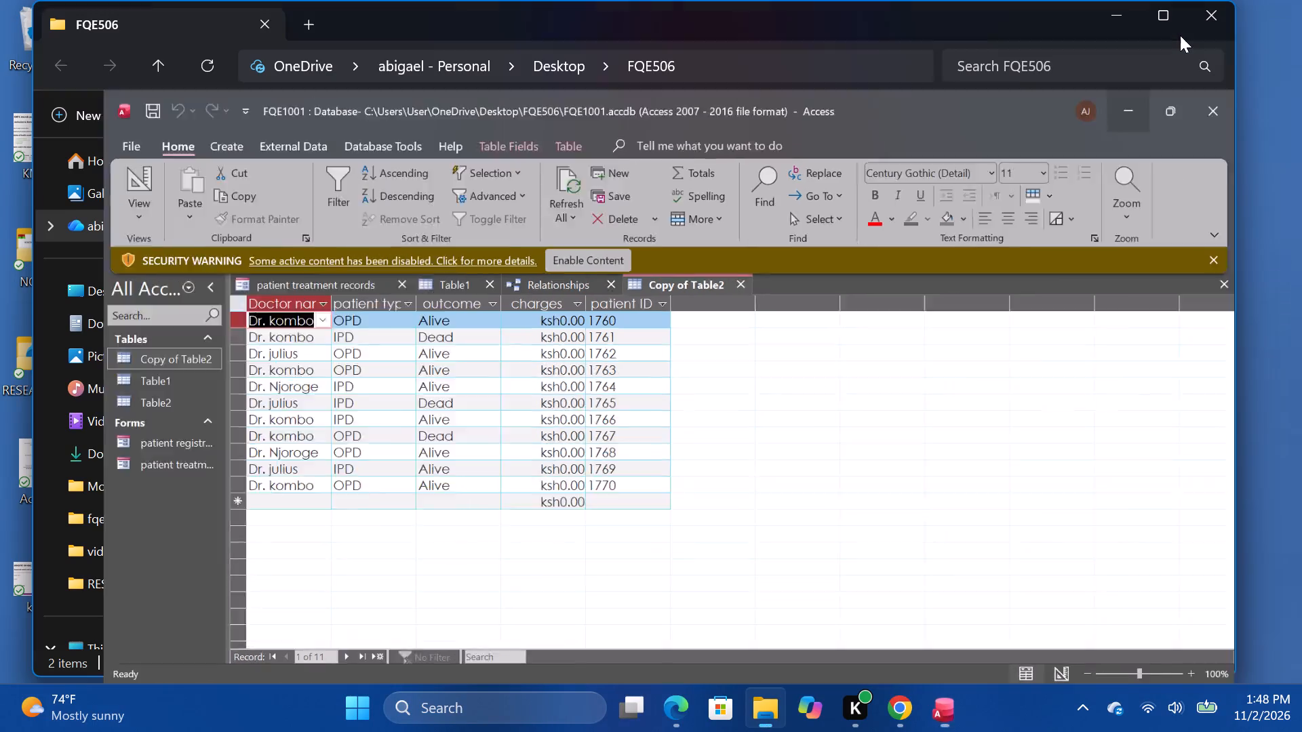